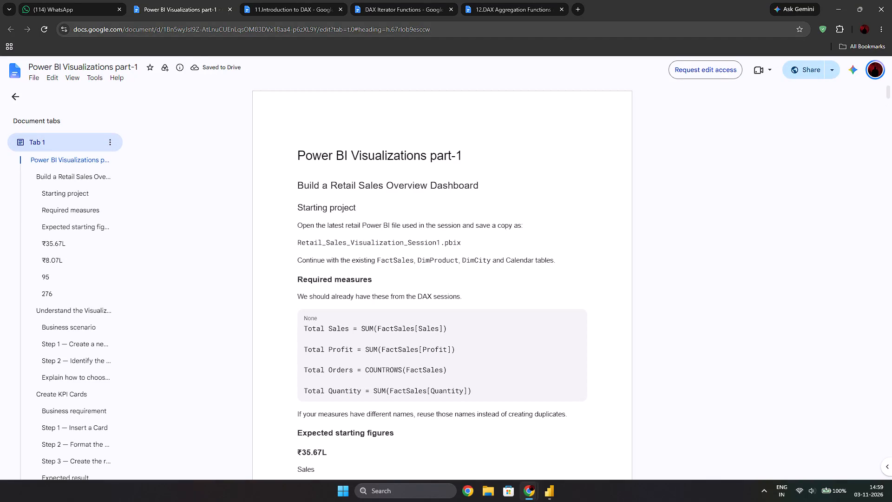
Read the Power BI Visualizations part-1 guide from the starting project and required measures through the business scenario.
scroll(343, 322, down, 1)
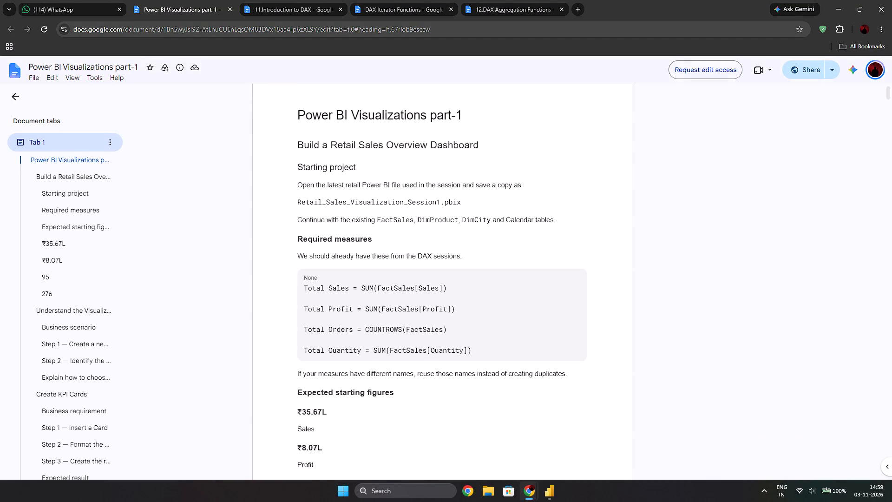
scroll(340, 314, down, 1)
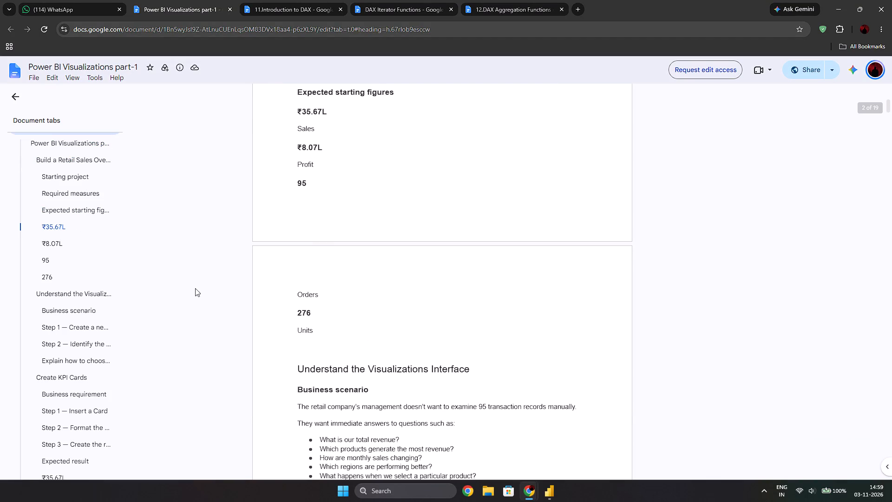
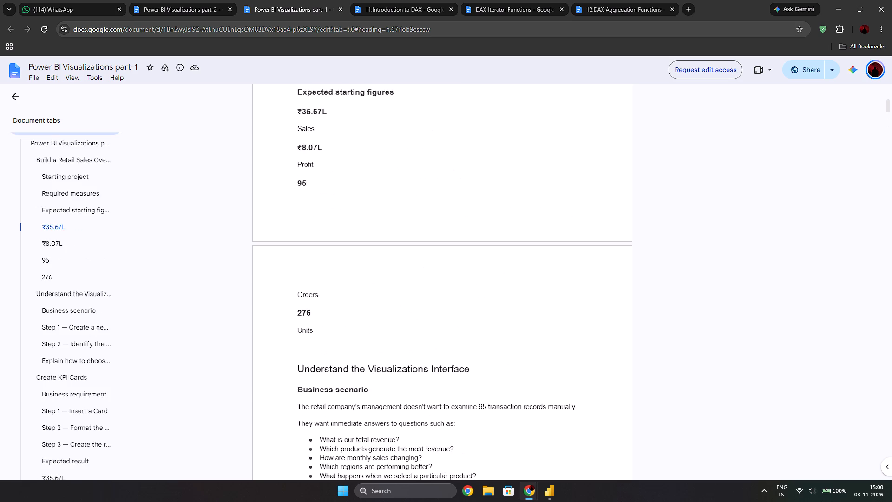
Return to the beginning of the Power BI Visualizations part-1 guide to review the starting project and required measures.
scroll(488, 305, up, 2)
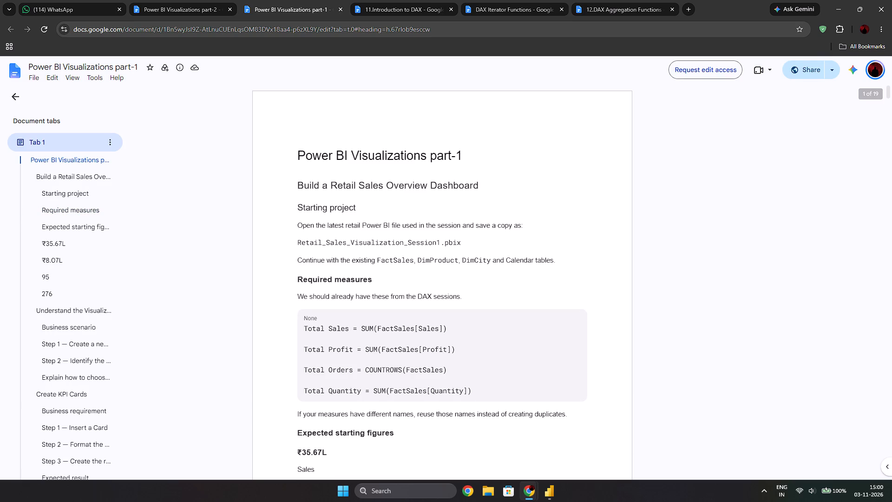
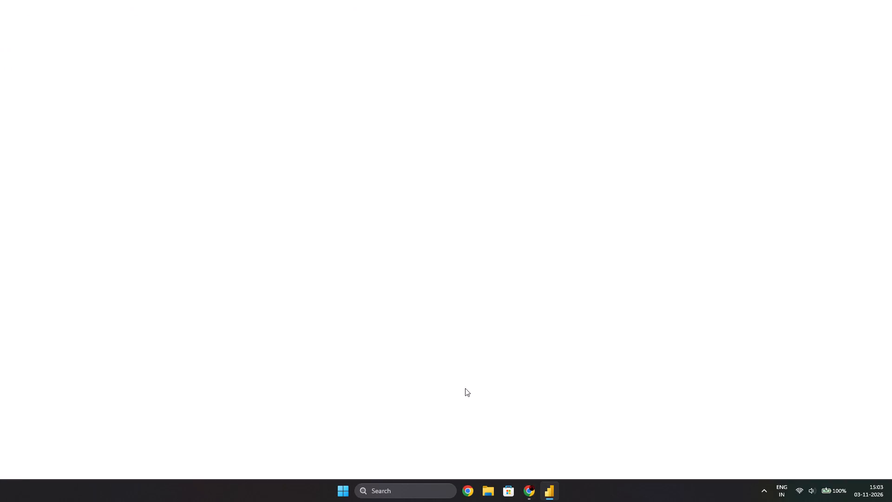
Bring up the session3 report in Power BI Desktop.
double_click(455, 263)
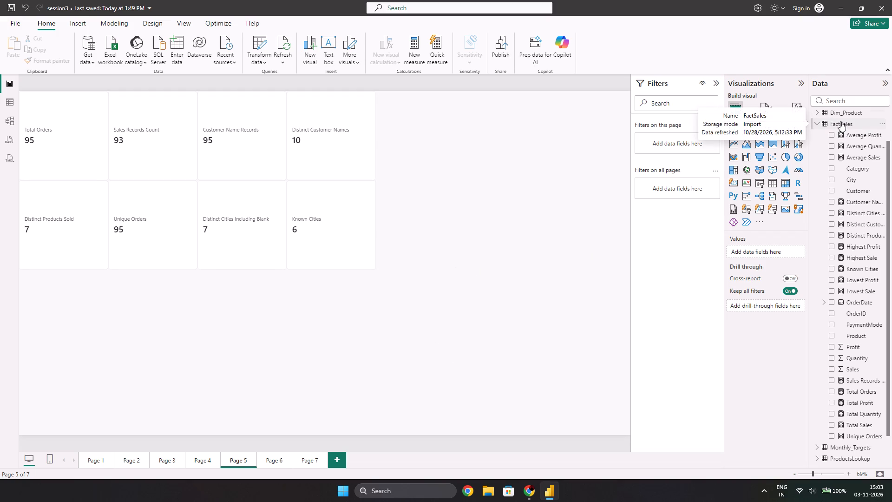
Examine the fields of the Dim_Product table in the data model.
scroll(826, 160, up, 1)
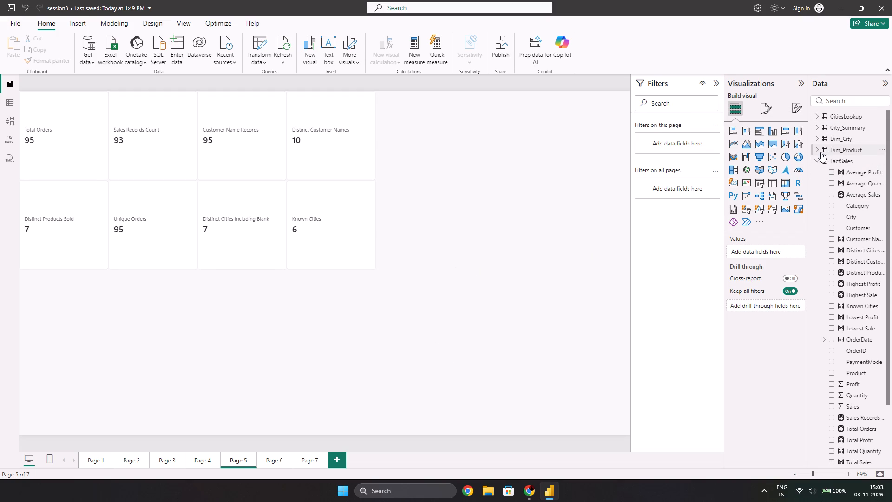
click(820, 151)
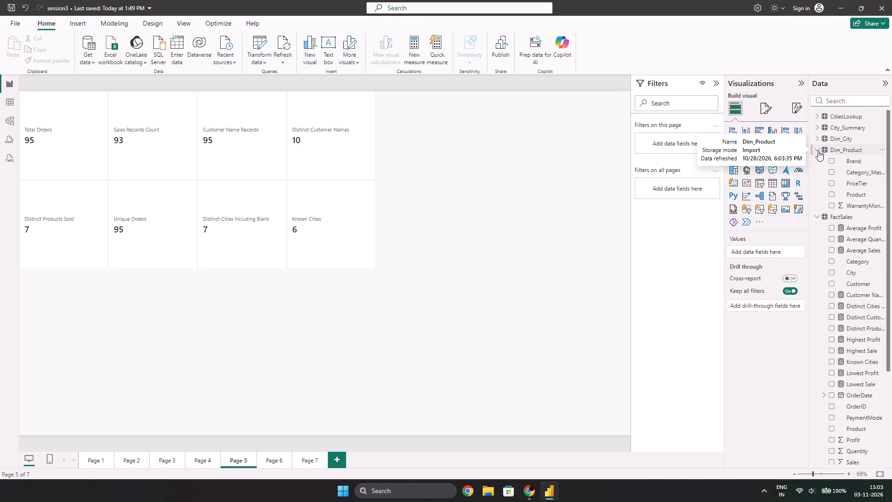
click(818, 151)
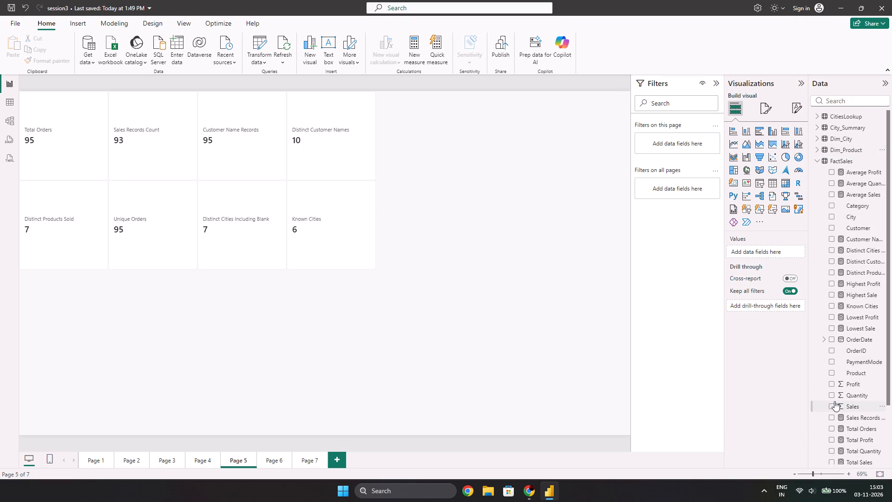
Examine the remaining fields and measures of the FactSales table and the tables listed below it.
scroll(834, 407, down, 1)
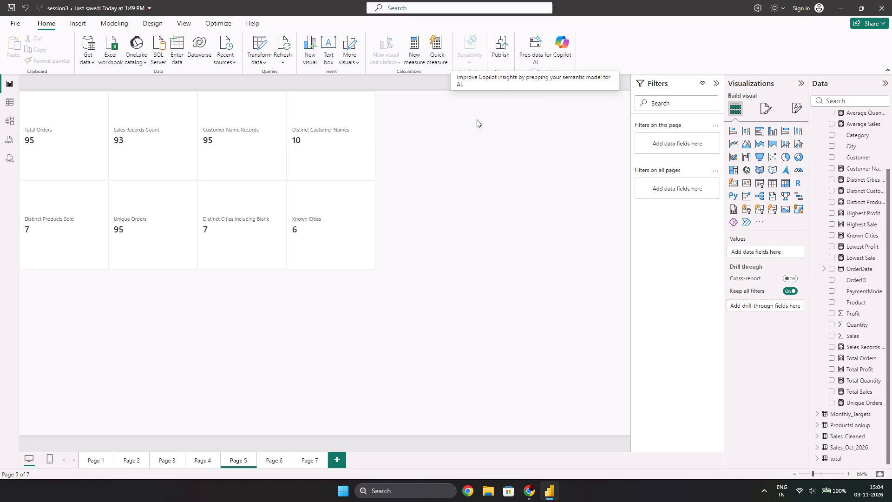
Switch from Power BI Desktop to the open Chrome browser windows.
click(537, 494)
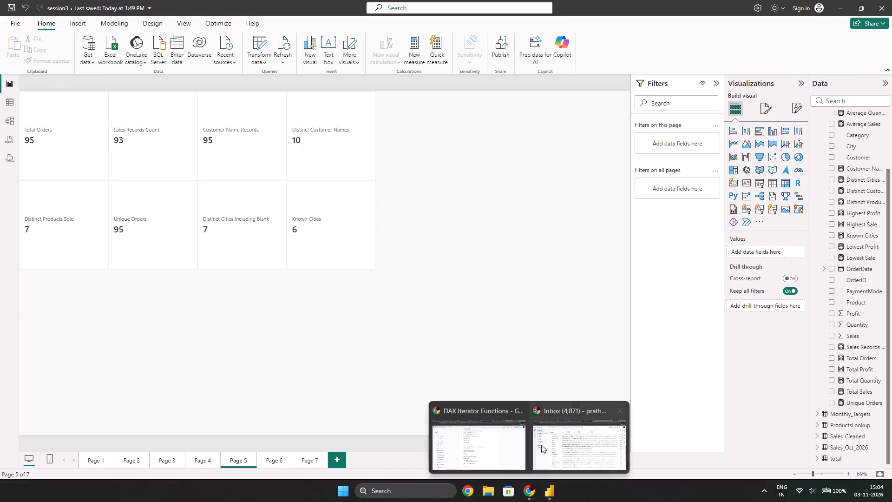
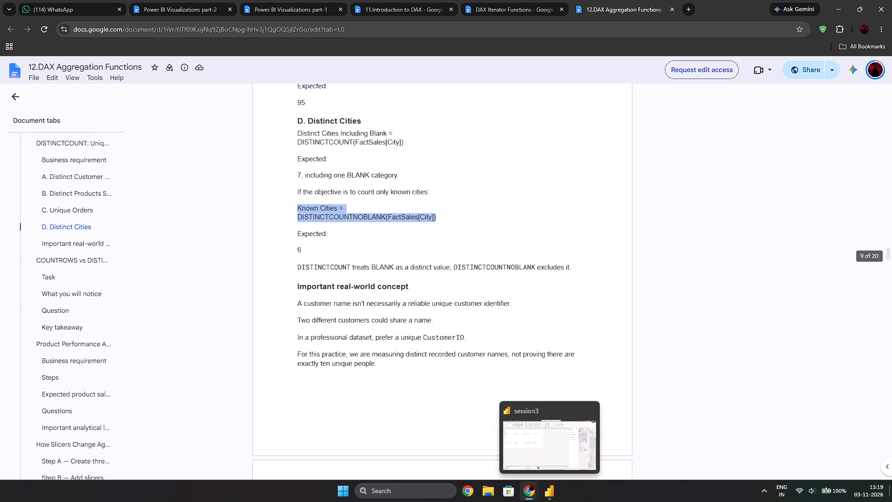
Examine the rest of the 12.DAX Aggregation Functions document, from Distinct Cities through the dashboard visuals and Independent Challenge.
scroll(531, 332, down, 2)
scroll(495, 304, down, 1)
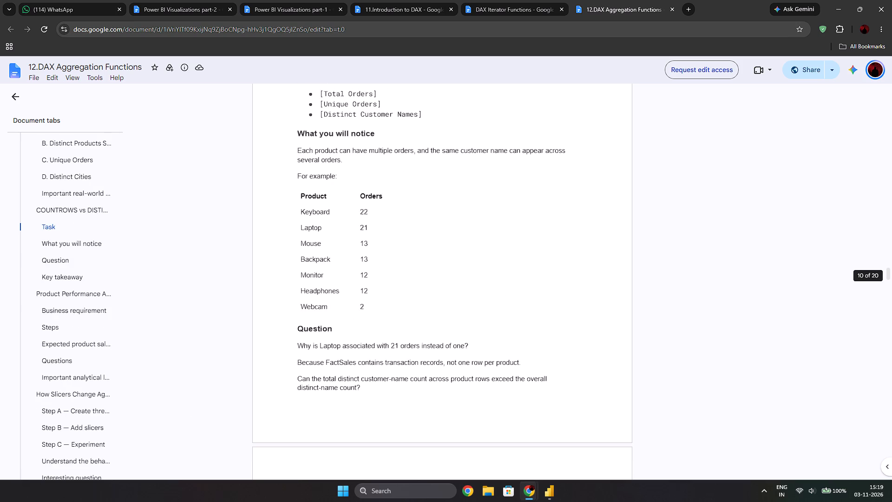
scroll(426, 310, down, 5)
scroll(393, 290, down, 2)
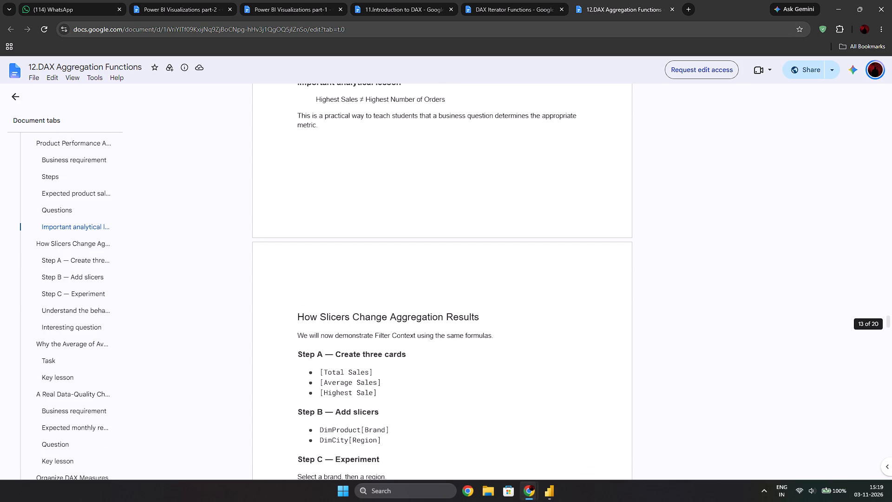
scroll(376, 332, down, 6)
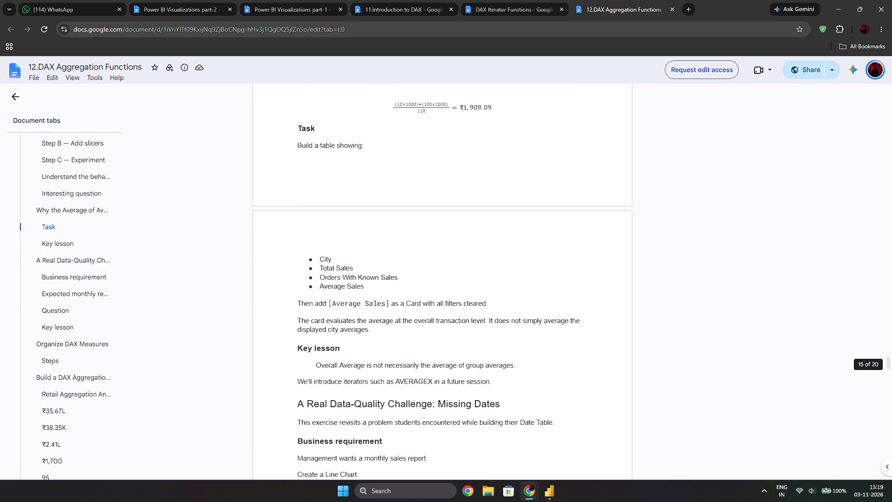
scroll(389, 341, down, 7)
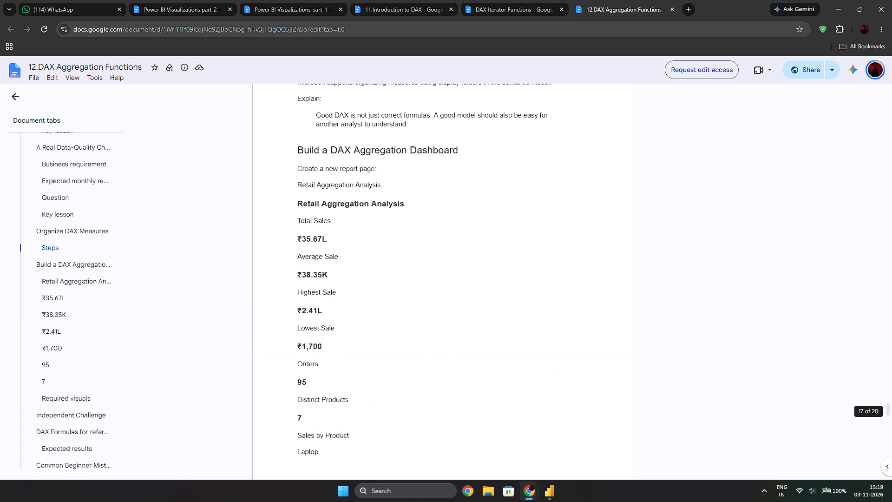
scroll(381, 332, down, 13)
scroll(353, 237, up, 5)
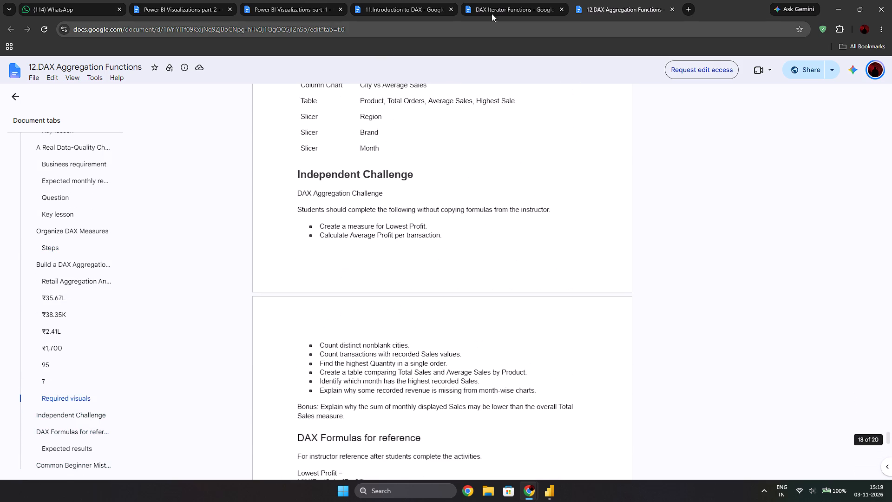
Look through the DAX Iterator Functions document, from the SUMX discount exercise to the homework and required report elements.
click(514, 0)
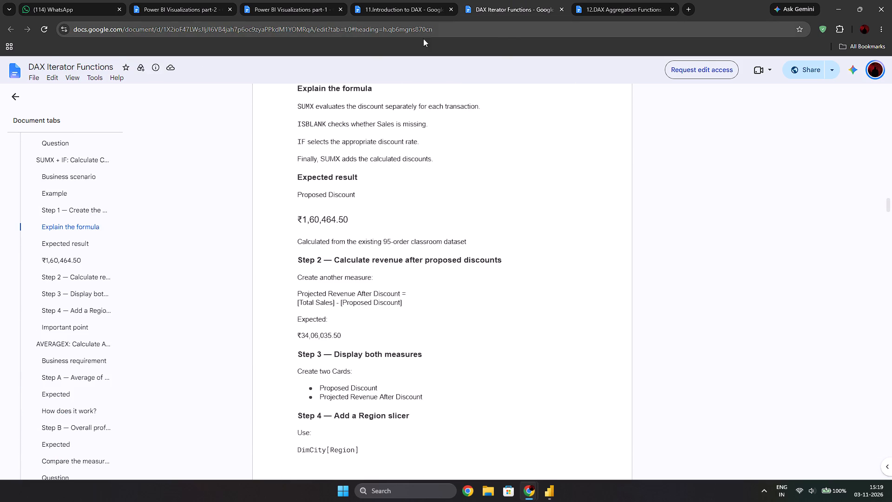
scroll(443, 101, up, 2)
scroll(466, 198, down, 9)
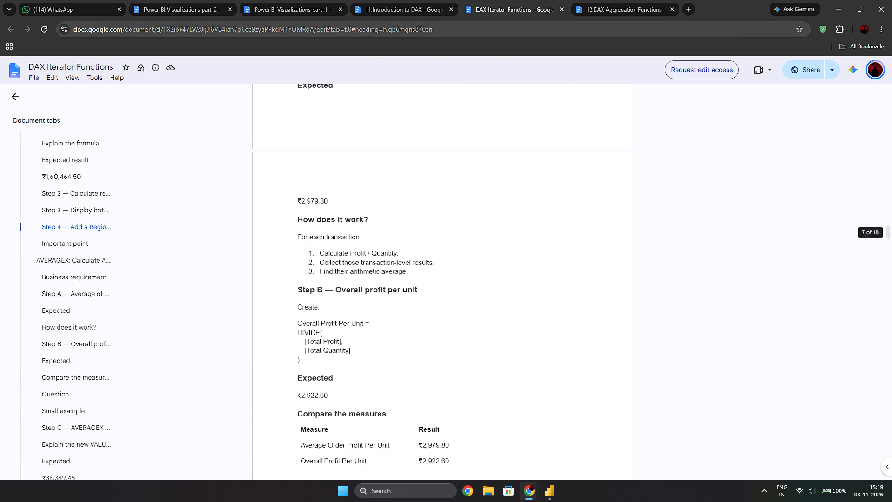
scroll(451, 224, down, 9)
scroll(430, 257, down, 3)
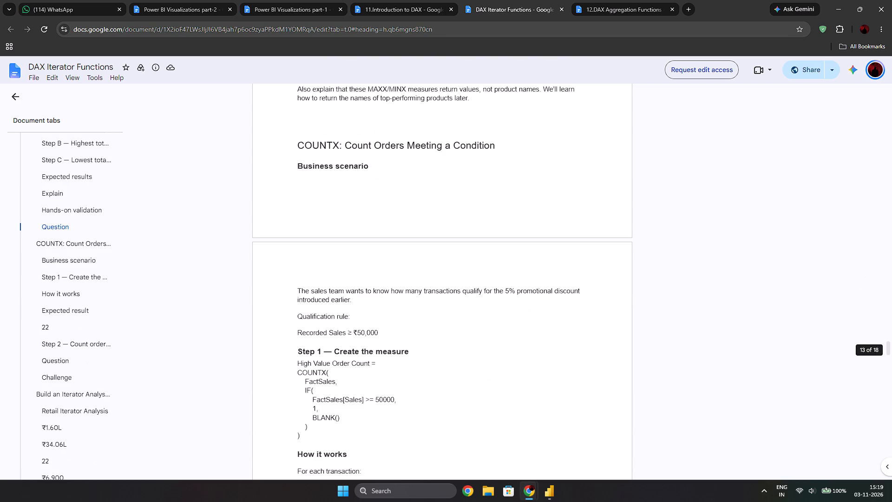
scroll(448, 291, down, 1)
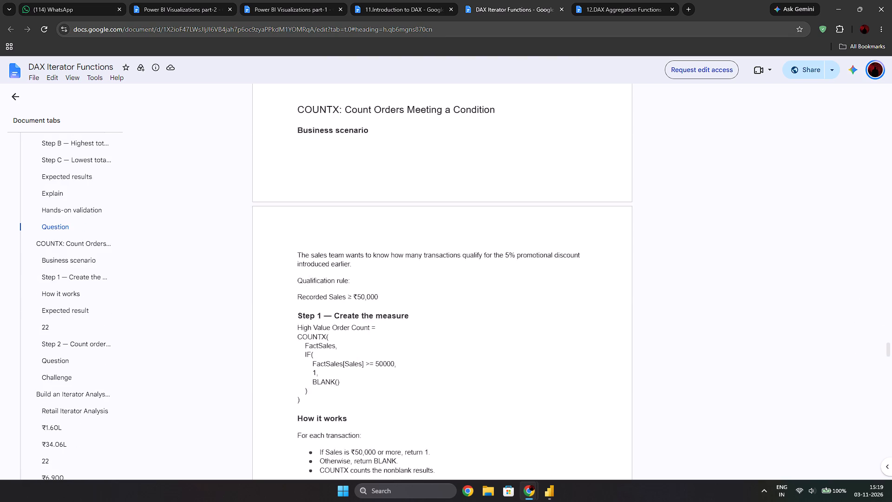
scroll(426, 302, down, 9)
scroll(451, 296, down, 13)
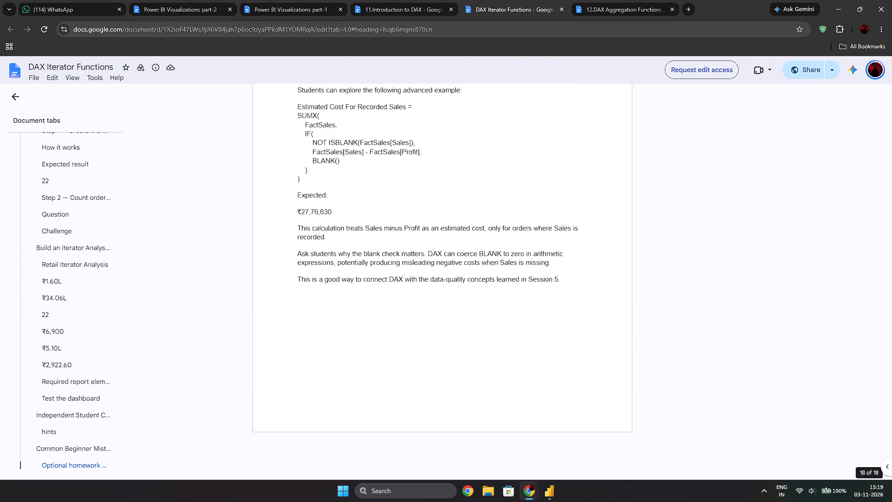
scroll(466, 281, up, 9)
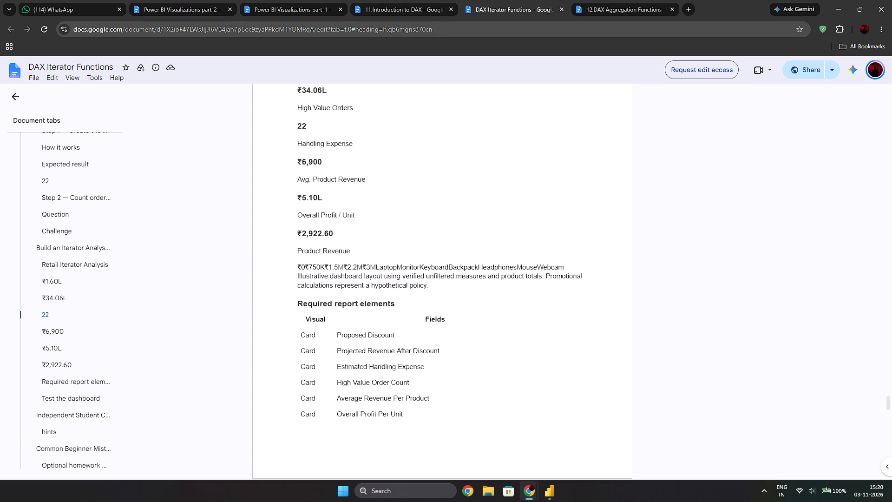
Read through the 11.Introduction to DAX document, from the session outcome to the Quick Revision Questions.
click(441, 5)
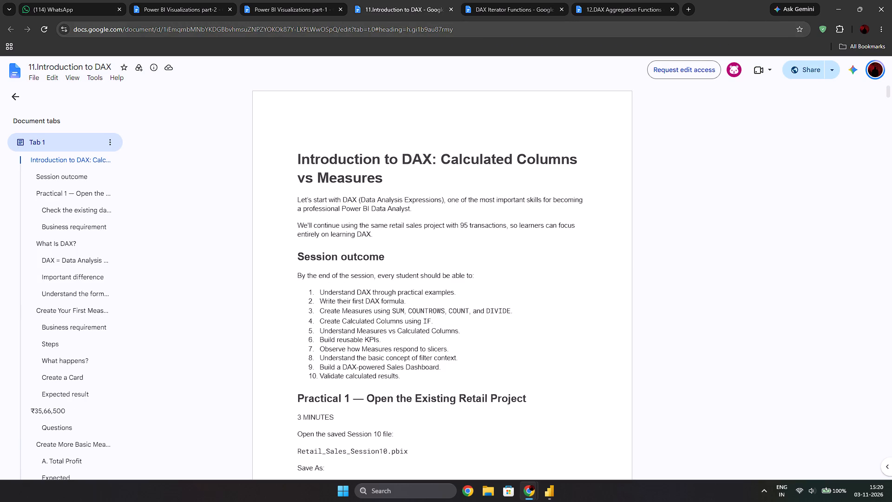
click(503, 0)
click(607, 5)
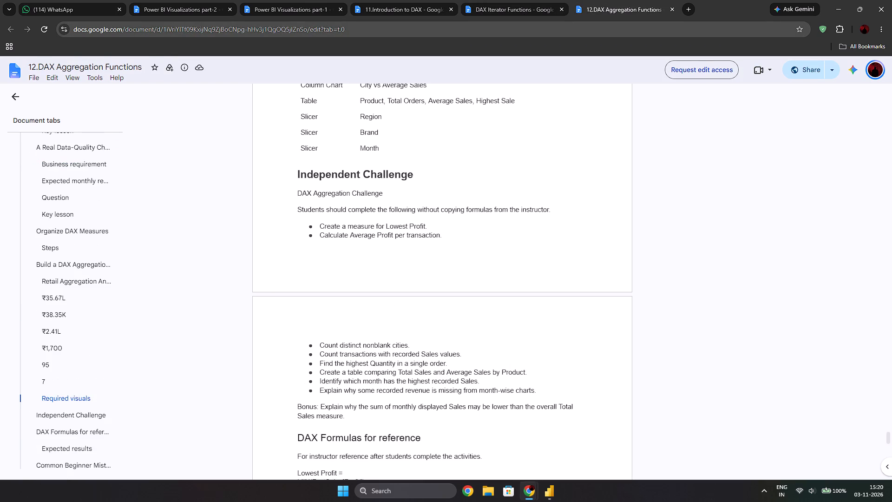
click(510, 16)
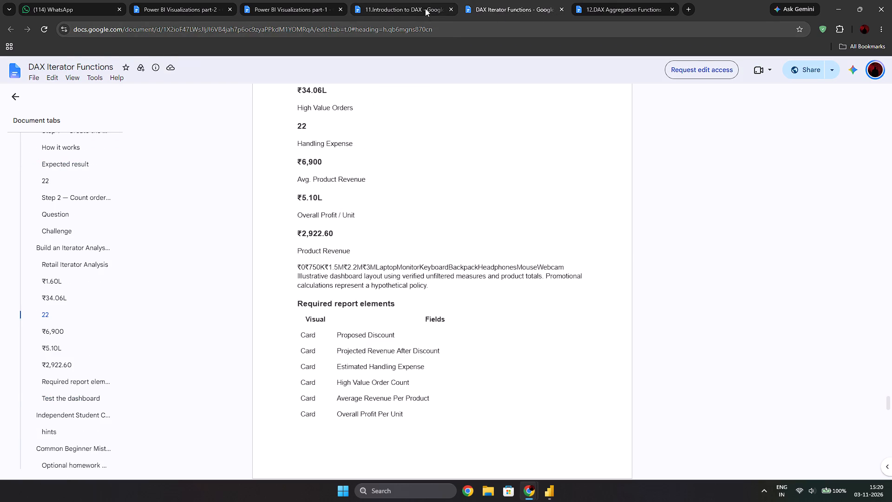
click(420, 8)
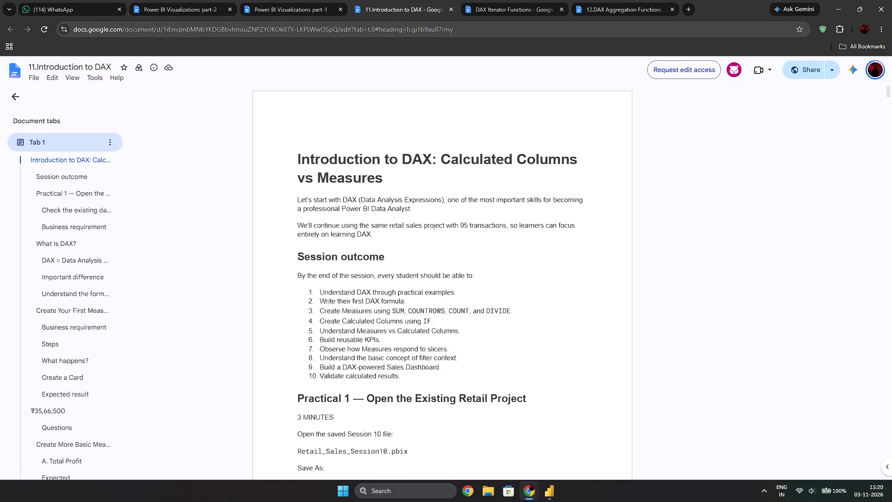
scroll(498, 202, down, 12)
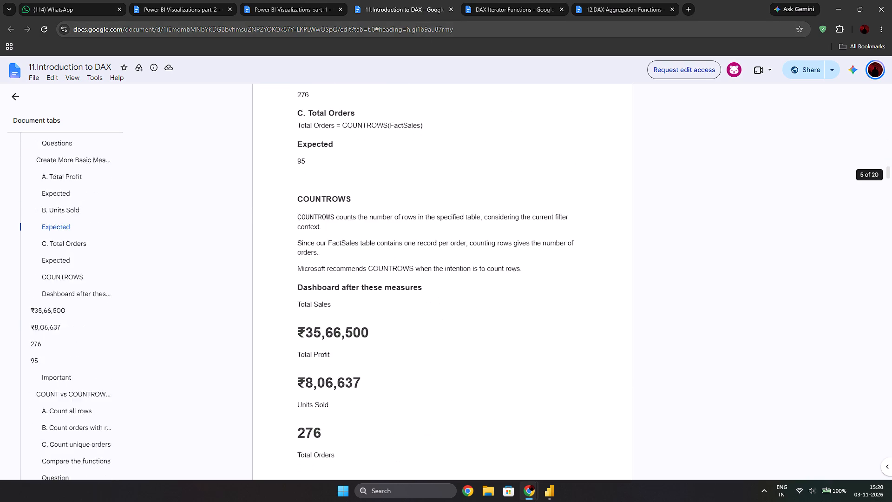
scroll(479, 216, down, 15)
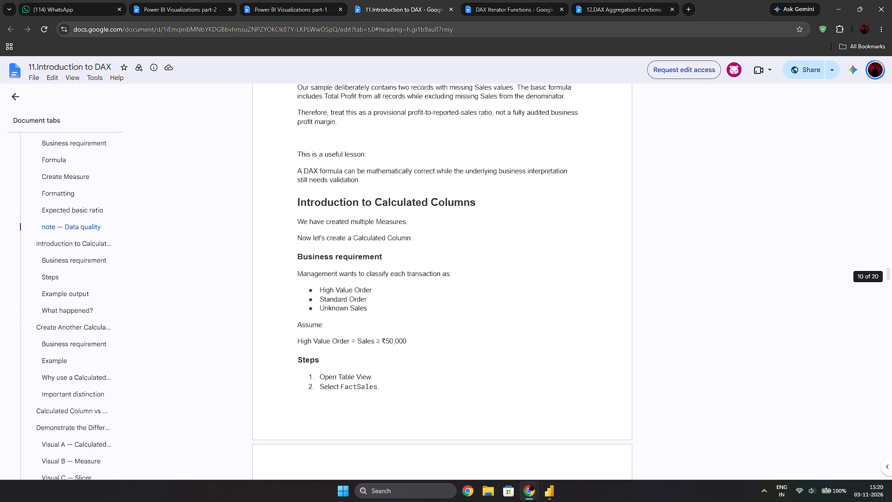
scroll(409, 294, down, 15)
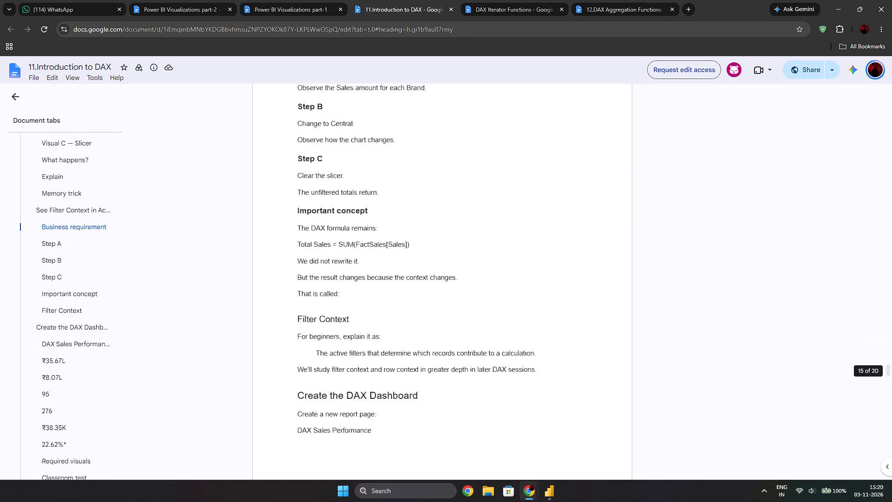
scroll(406, 283, down, 12)
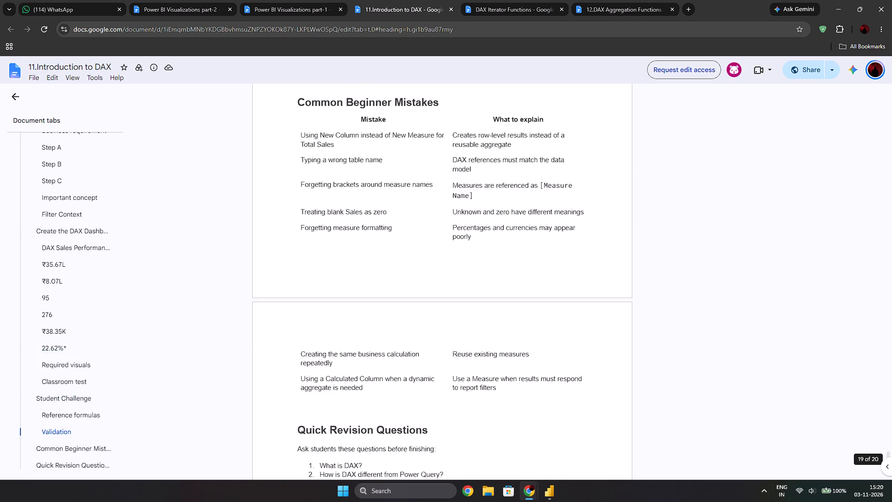
scroll(406, 283, down, 2)
Examine the Required visuals, Student Challenge and Reference formulas sections of the Introduction to DAX document.
scroll(406, 283, up, 5)
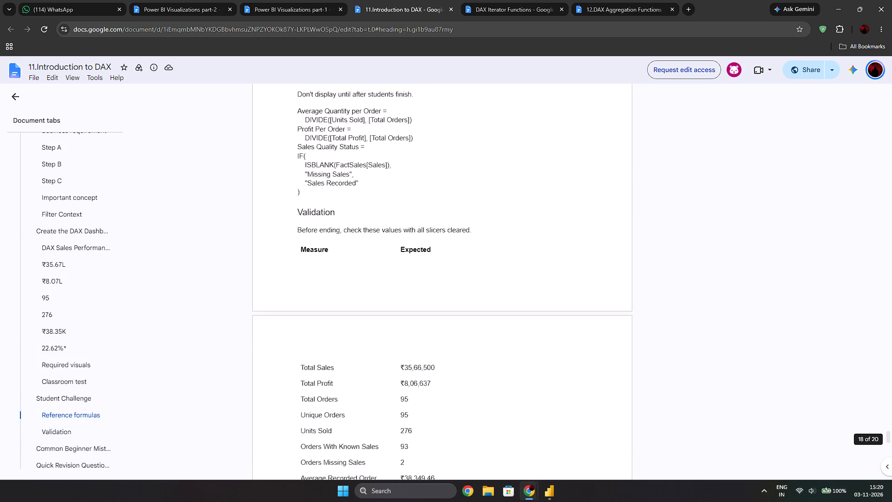
scroll(373, 299, up, 4)
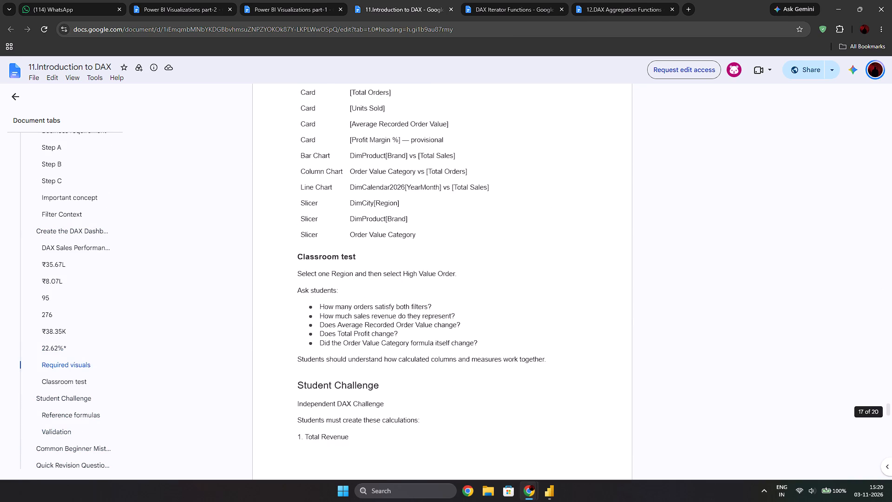
scroll(335, 390, down, 1)
scroll(328, 337, down, 1)
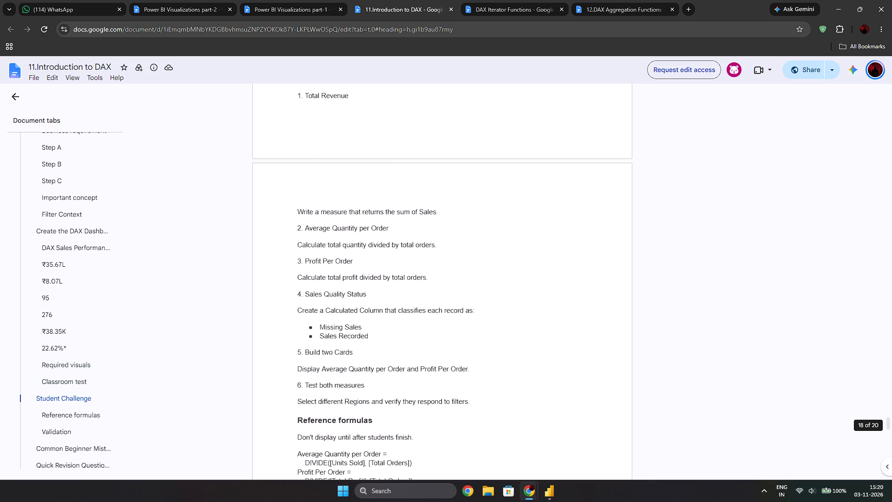
scroll(386, 327, down, 1)
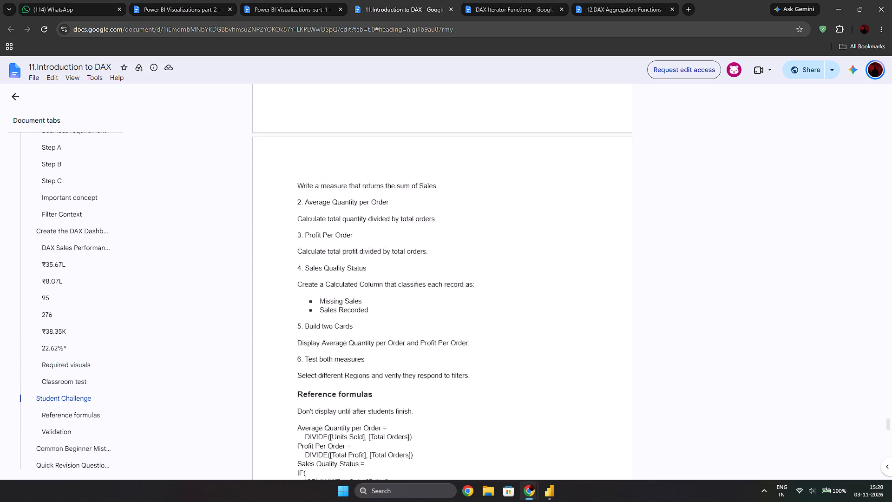
scroll(386, 327, down, 1)
scroll(287, 290, up, 1)
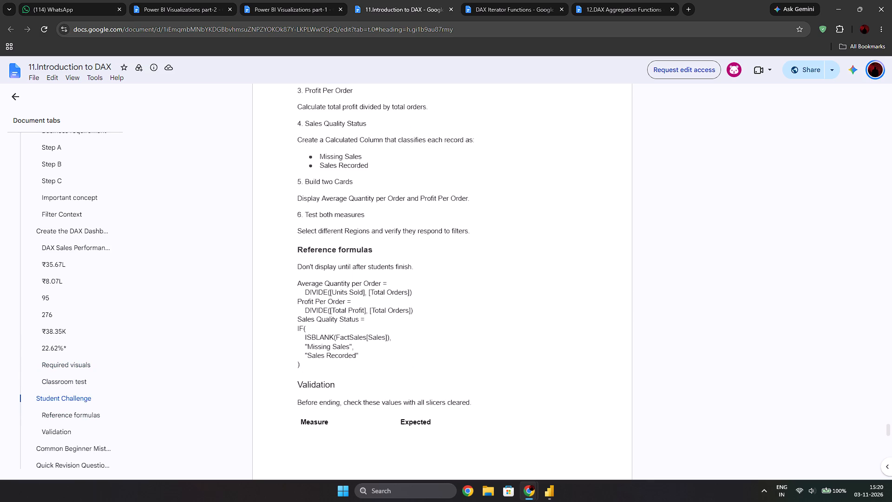
Copy the complete Sales Quality Status IF/ISBLANK formula from the Reference formulas section.
drag(308, 374, 306, 364)
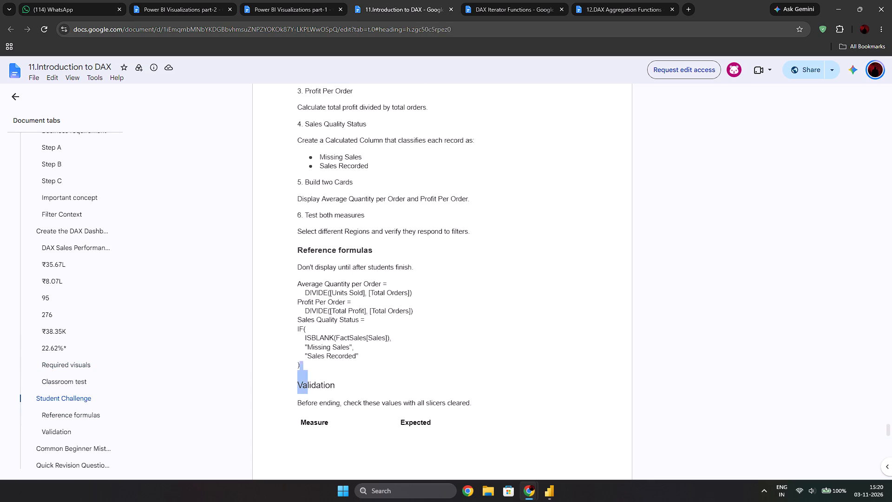
drag(306, 364, 293, 325)
click(308, 374)
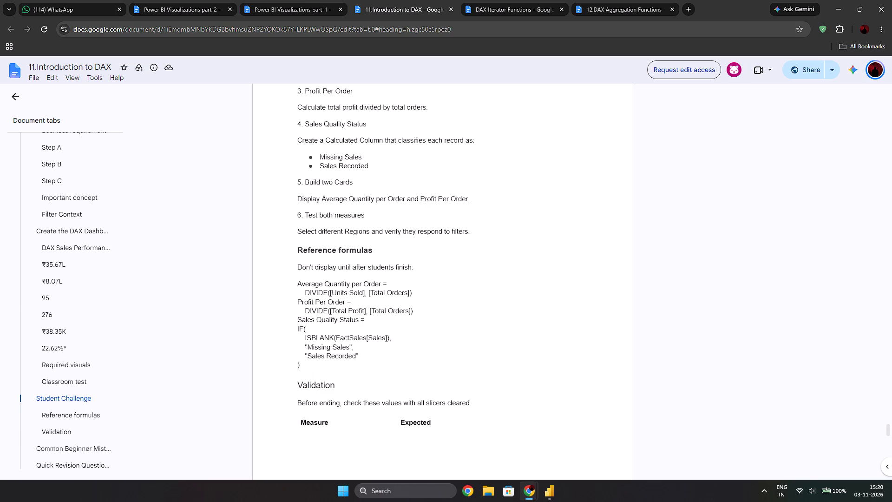
click(303, 366)
drag(303, 366, 292, 322)
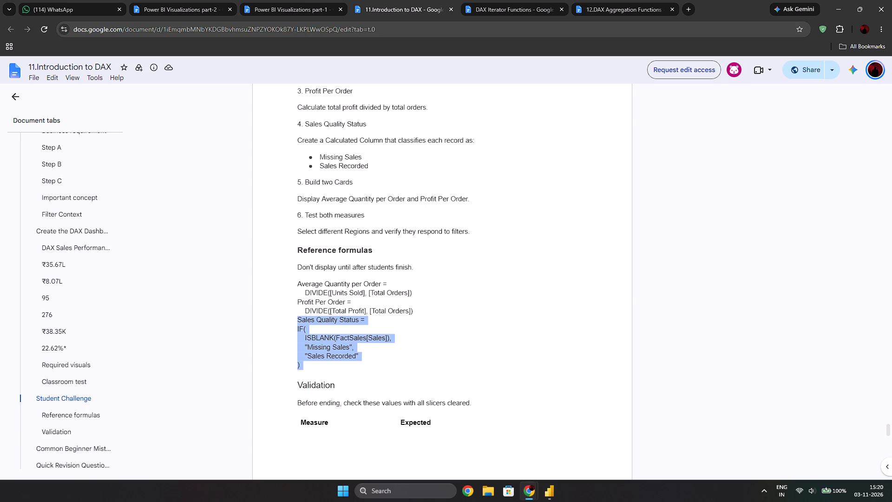
key(ctrl+c)
Switch to the session3 report in Power BI Desktop and add a new measure to FactSales using the copied Sales Quality Status formula.
click(555, 497)
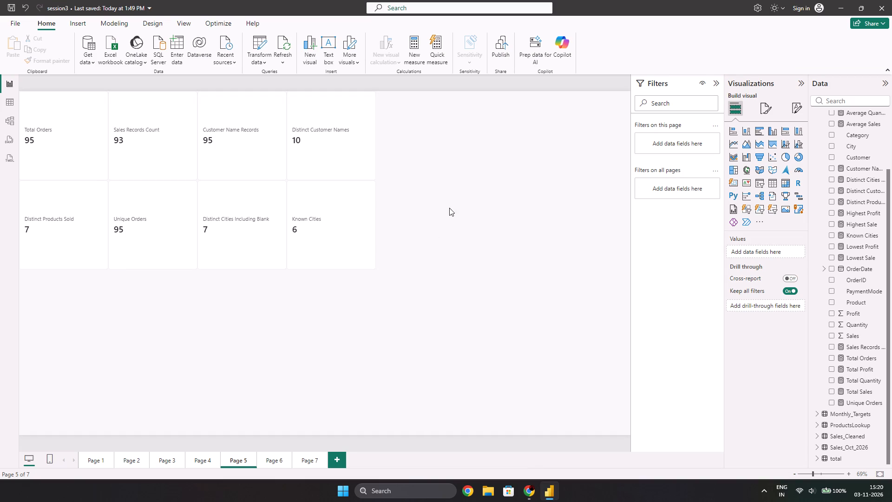
double_click(470, 213)
scroll(891, 152, up, 1)
scroll(856, 180, up, 1)
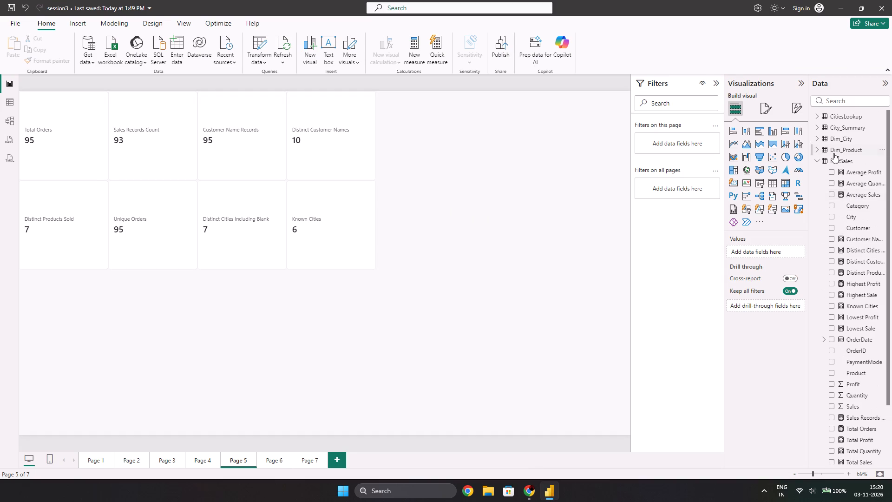
right_click(833, 161)
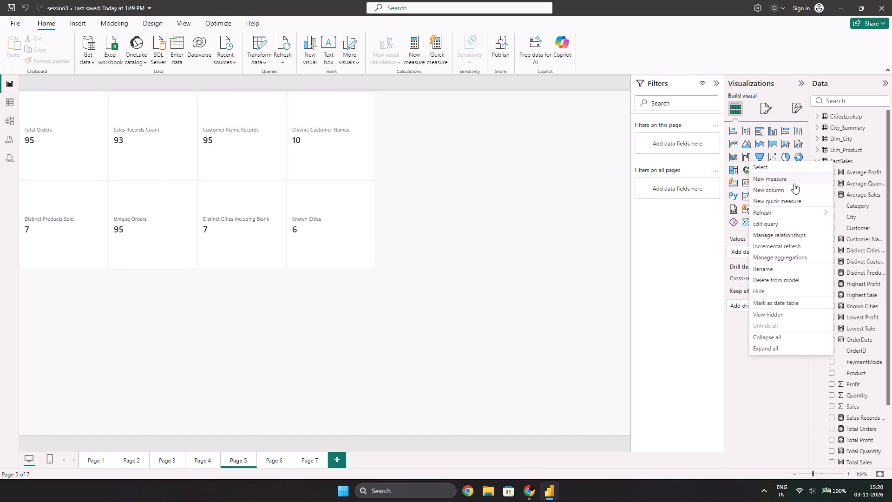
click(794, 184)
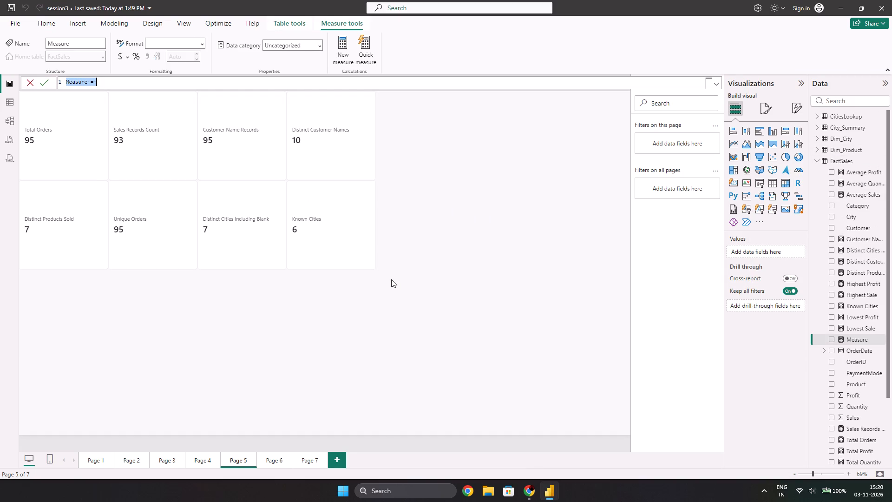
key(ctrl+v)
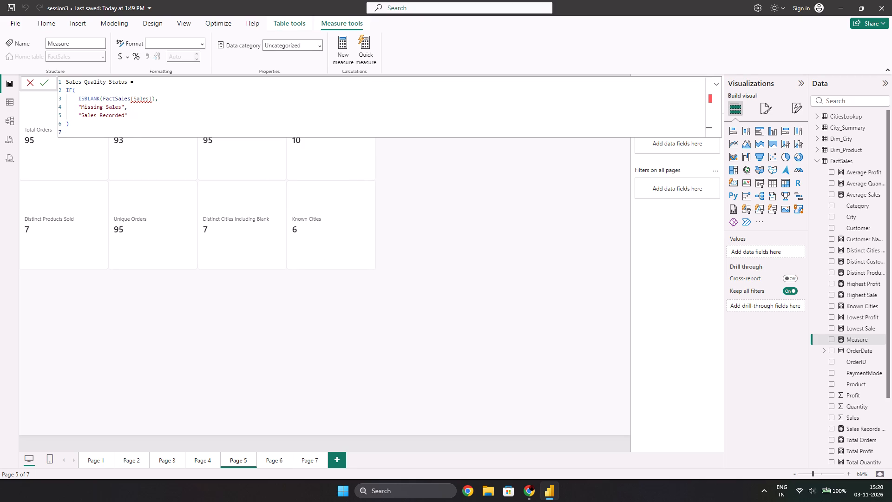
key(Return)
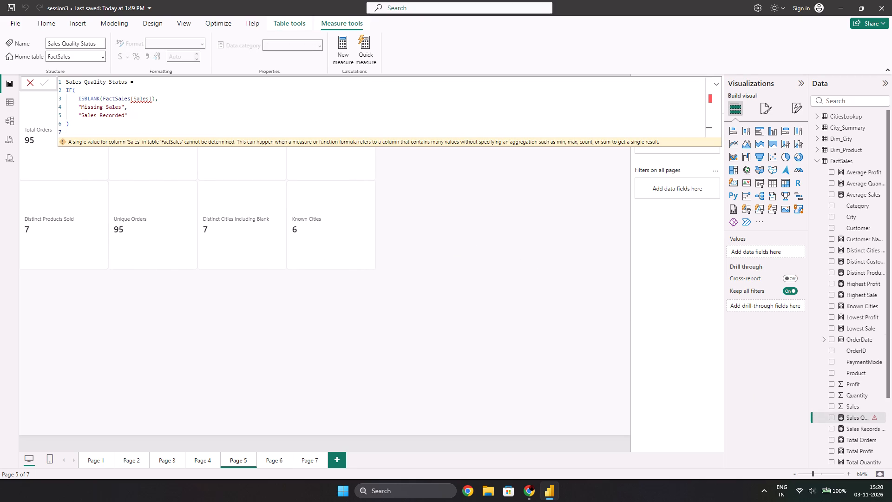
Cut the IF/ISBLANK formula text out of the Sales Quality Status measure and switch to the table view of FactSales.
click(145, 101)
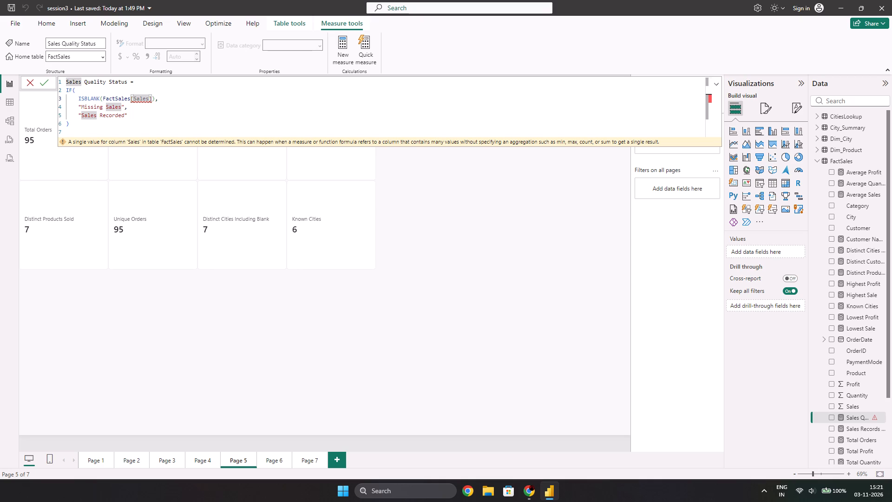
drag(148, 117, 66, 73)
key(ctrl+x)
click(545, 237)
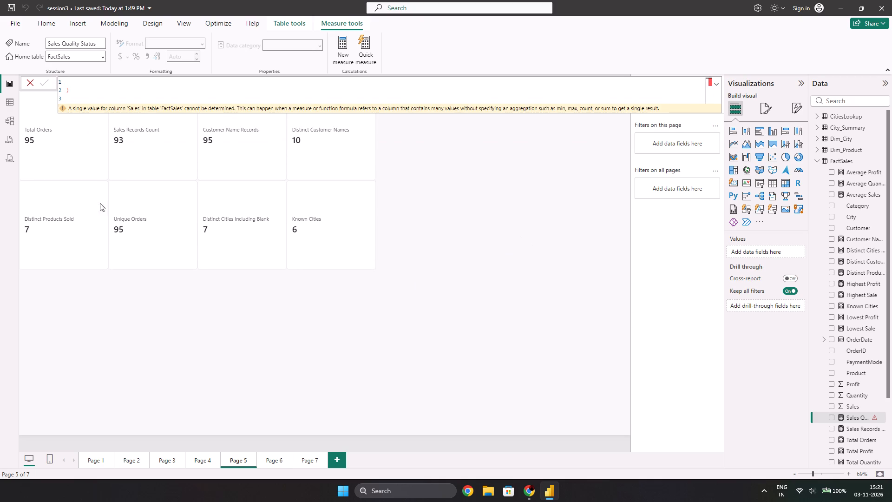
click(348, 266)
click(3, 106)
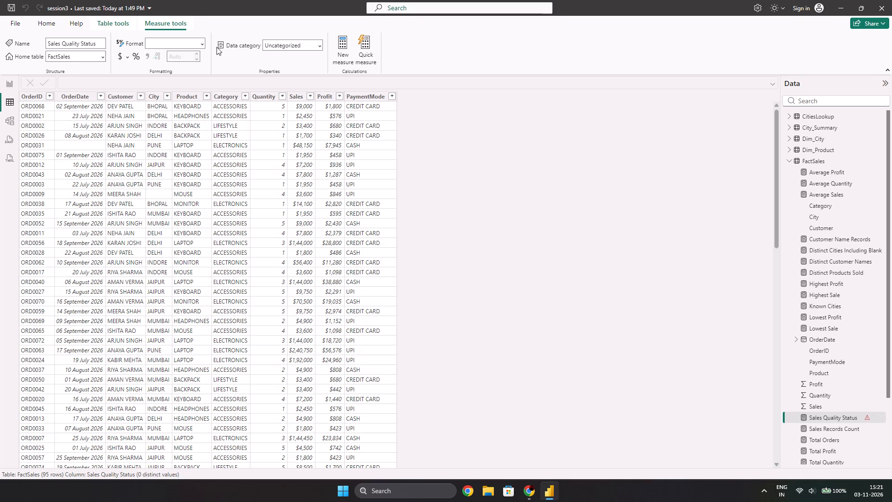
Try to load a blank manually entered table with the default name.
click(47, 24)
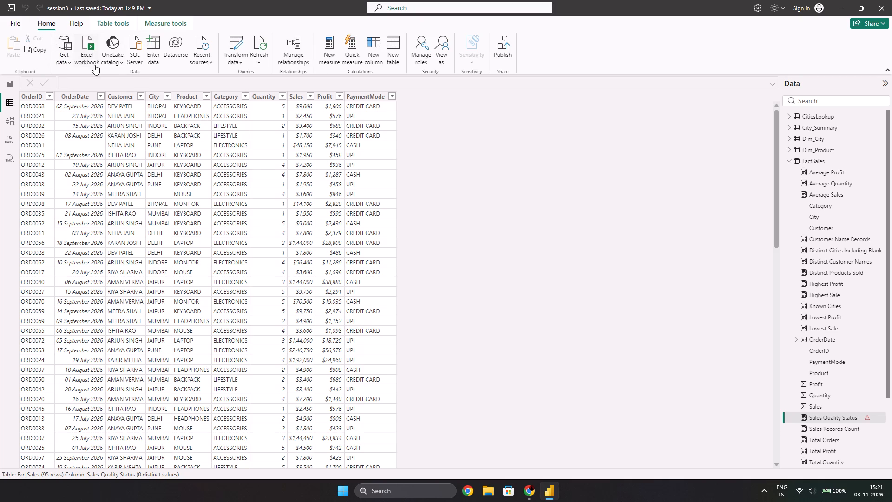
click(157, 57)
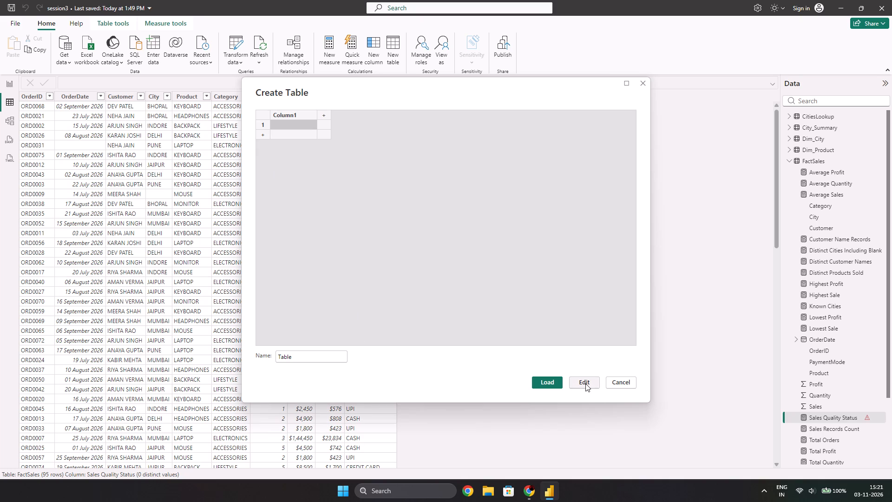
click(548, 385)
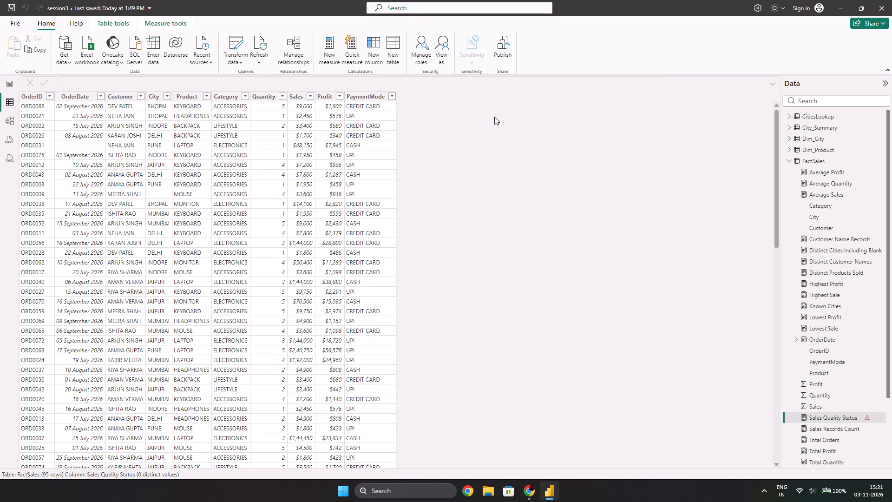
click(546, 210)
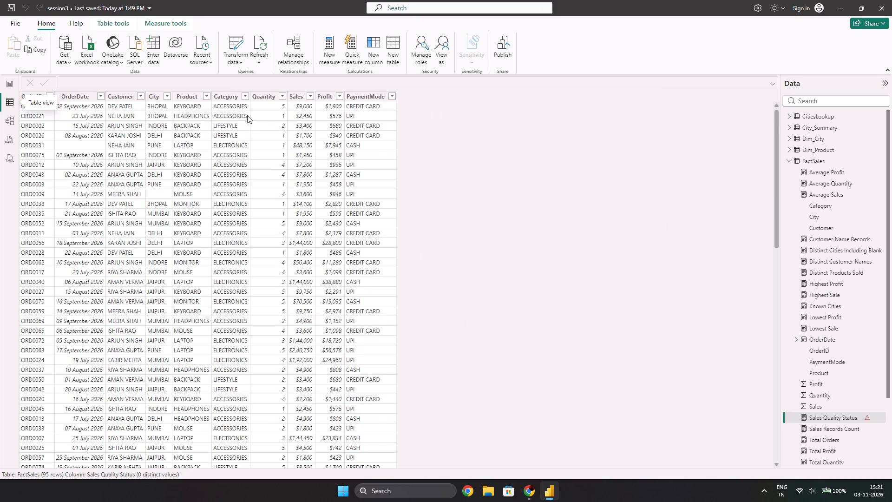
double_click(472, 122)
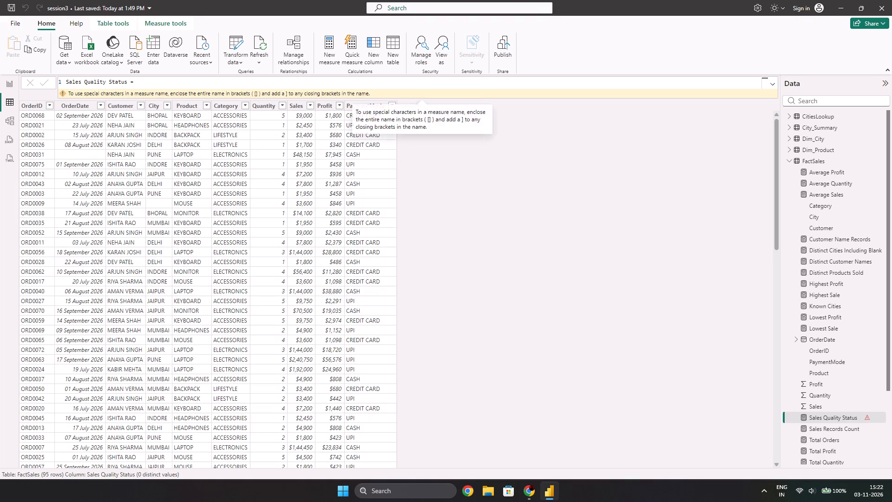
Replace the Sales Quality Status definition with the cut IF/ISBLANK formula.
drag(159, 83, 59, 83)
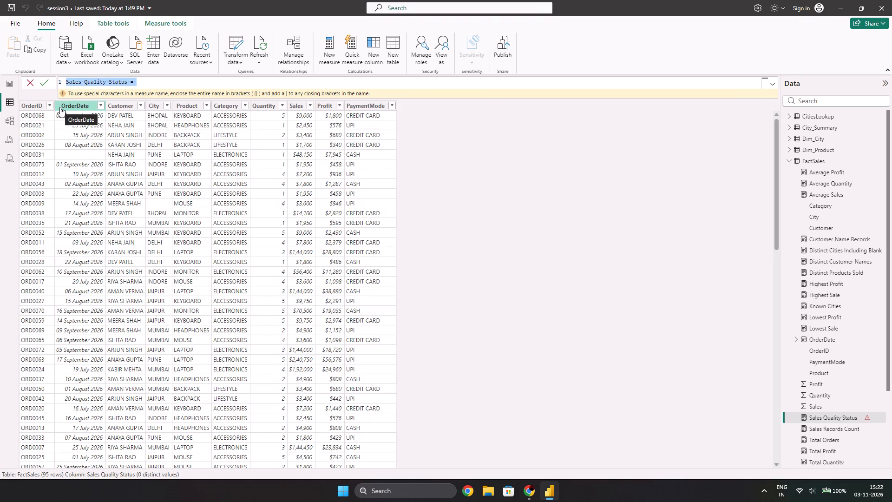
key(ctrl+v)
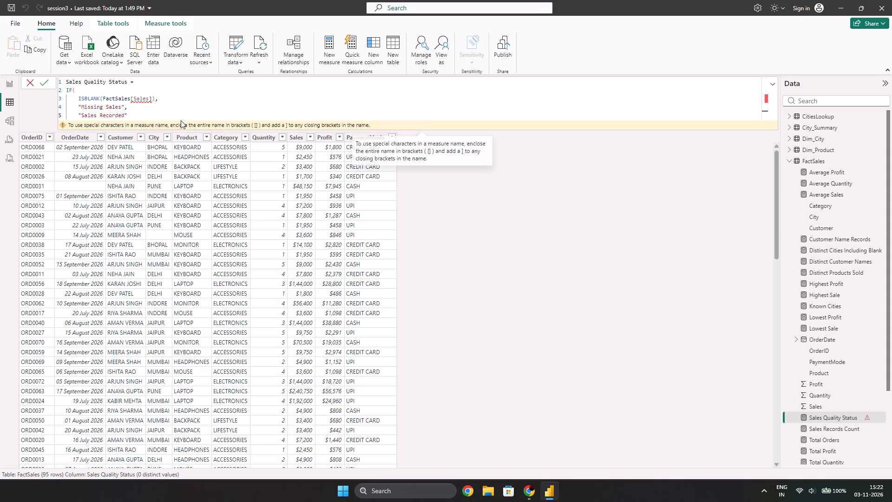
Change the ISBLANK argument in the Sales Quality Status formula to FactSales[Total Sales] and commit the formula.
click(150, 101)
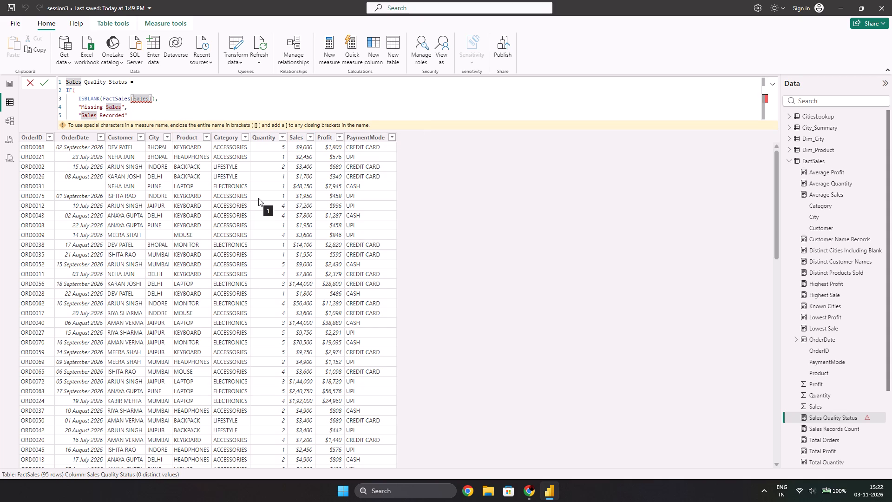
key(Right)
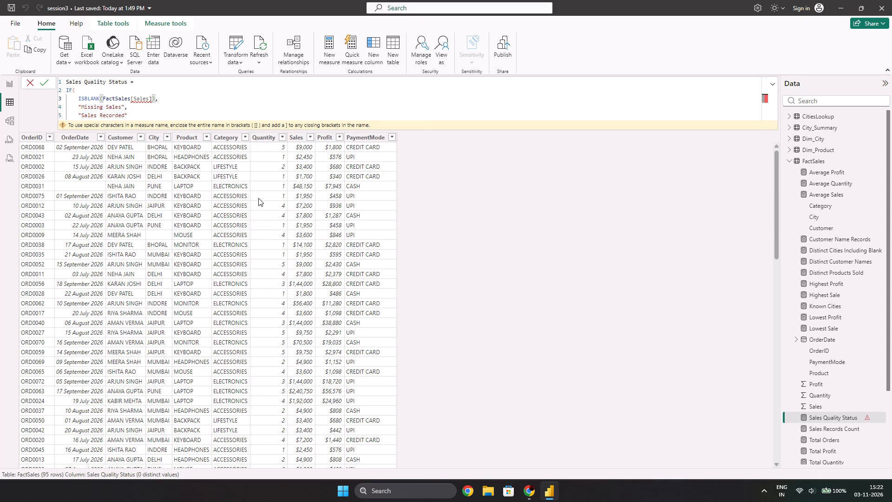
key(Right)
key(Right)
key(Left)
key(BackSpace)
key(BackSpace)
key(BackSpace)
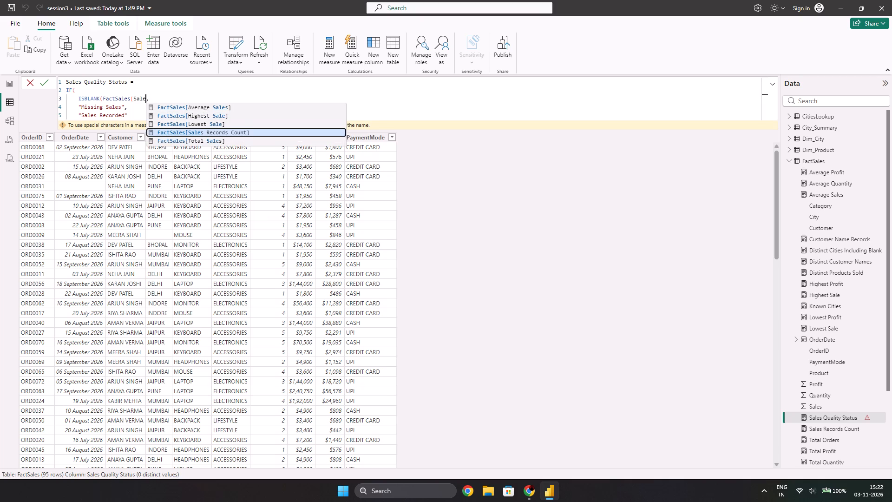
key(BackSpace)
key(BackSpace)
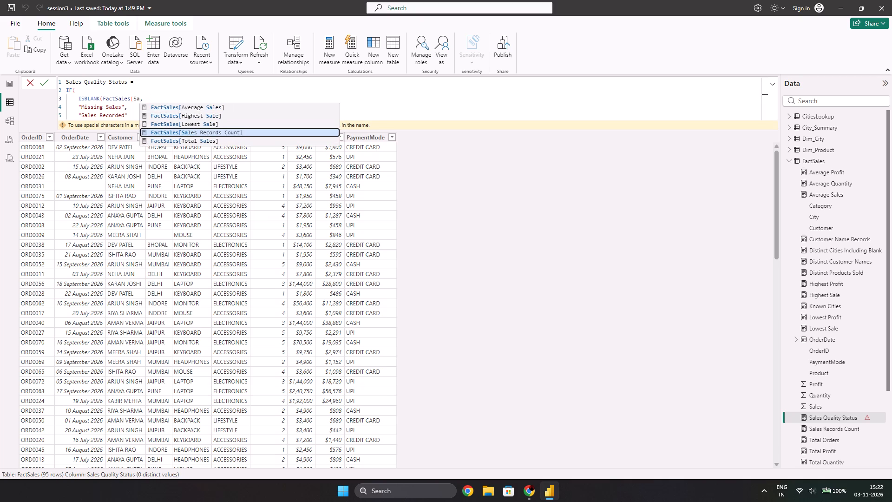
key(BackSpace)
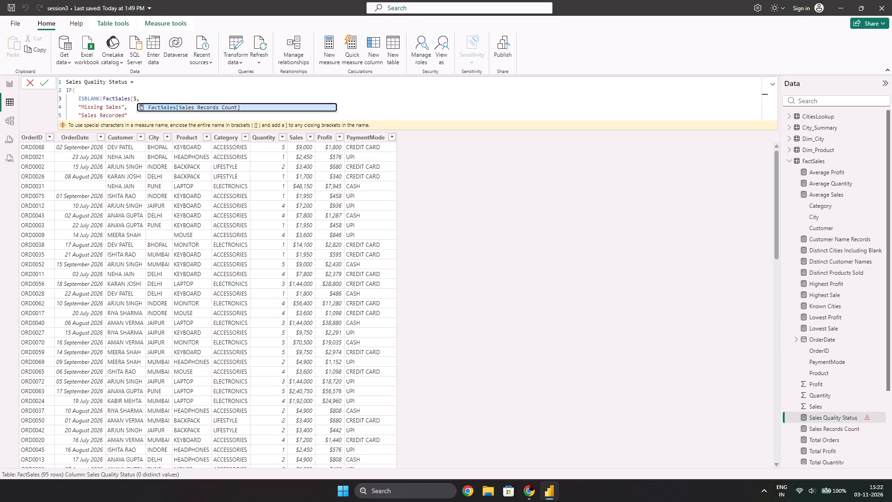
key(a)
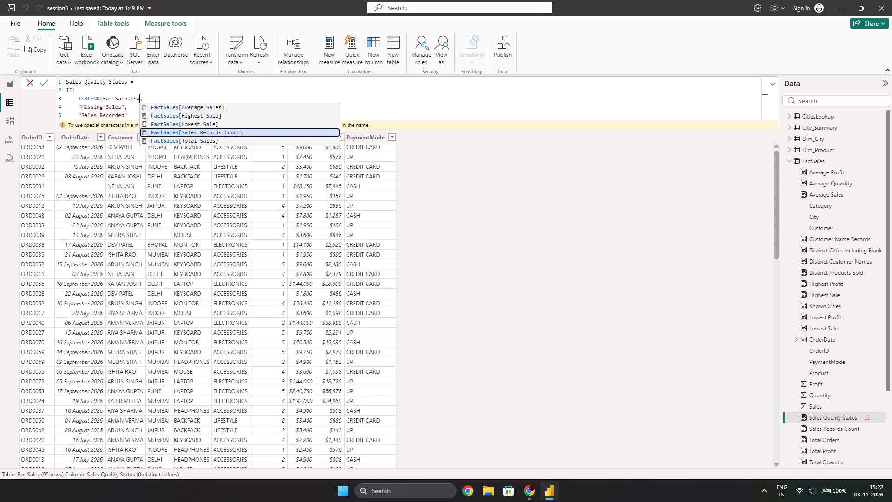
text(les)
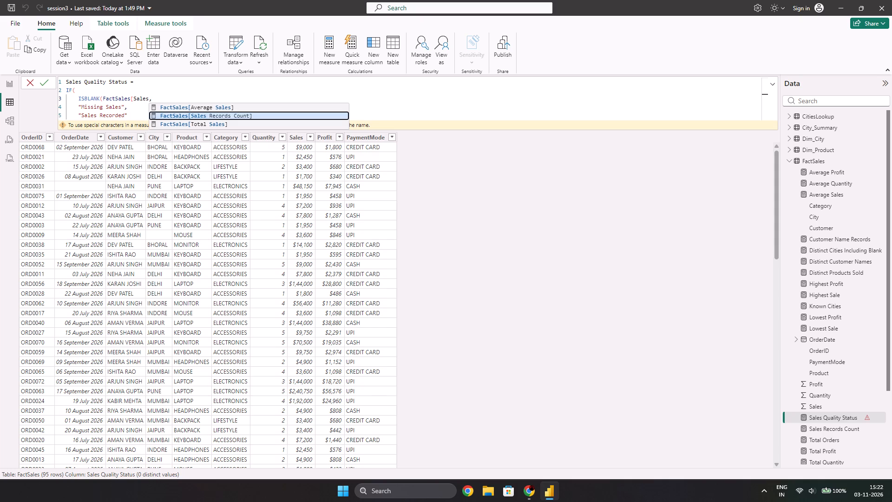
key(Down)
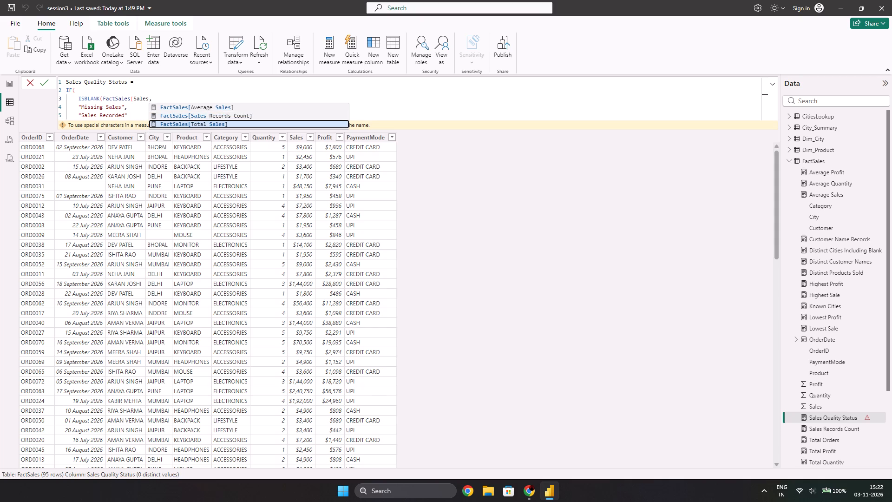
key(Return)
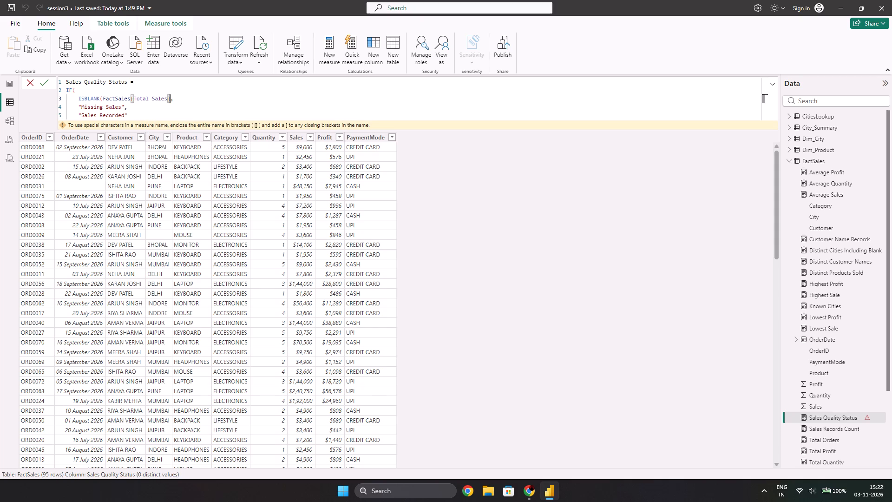
click(48, 86)
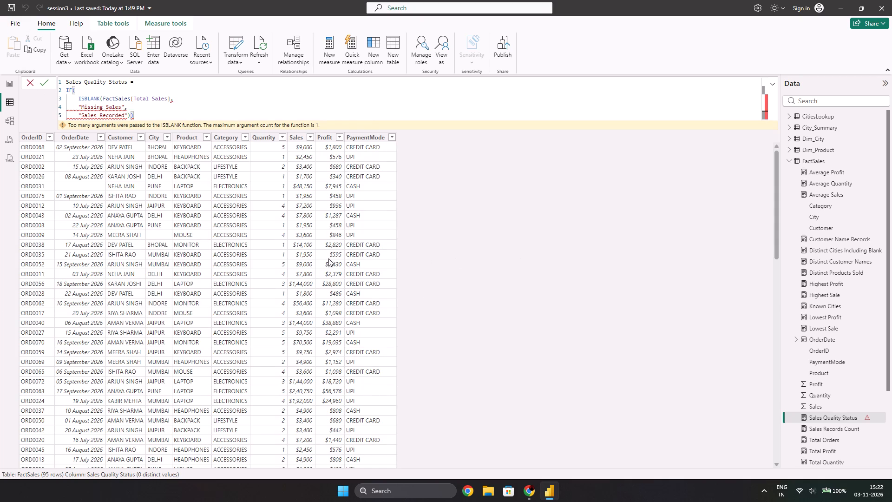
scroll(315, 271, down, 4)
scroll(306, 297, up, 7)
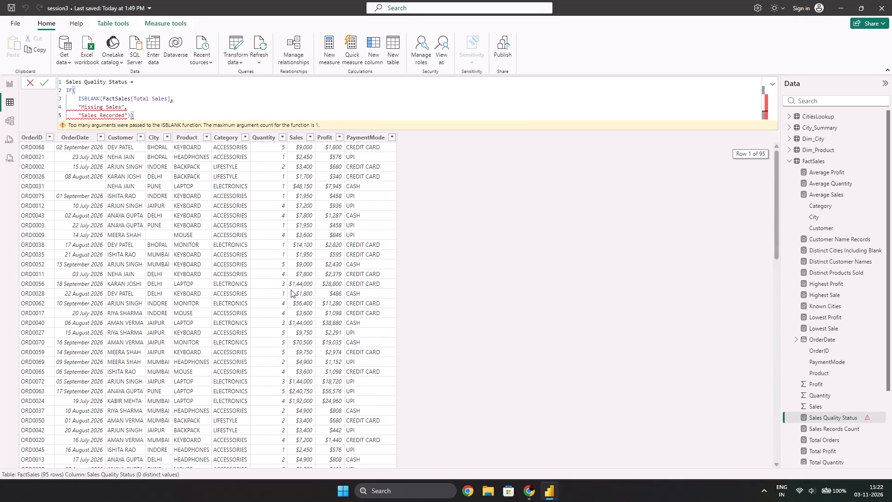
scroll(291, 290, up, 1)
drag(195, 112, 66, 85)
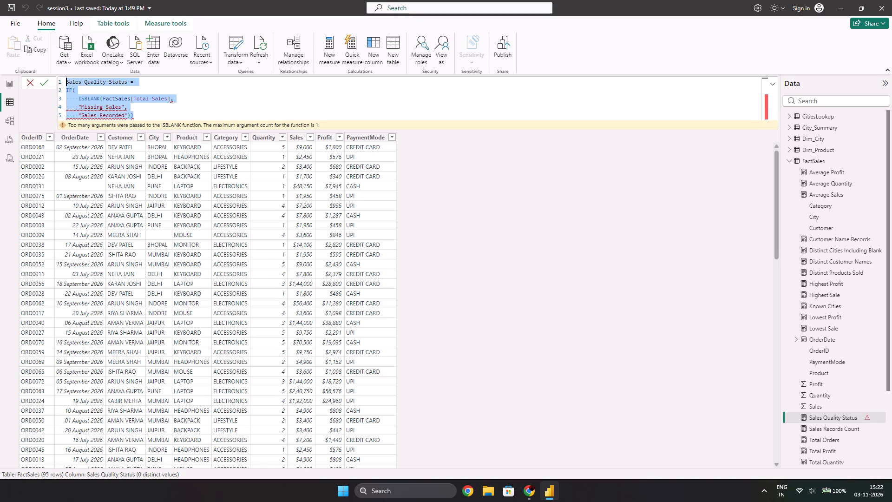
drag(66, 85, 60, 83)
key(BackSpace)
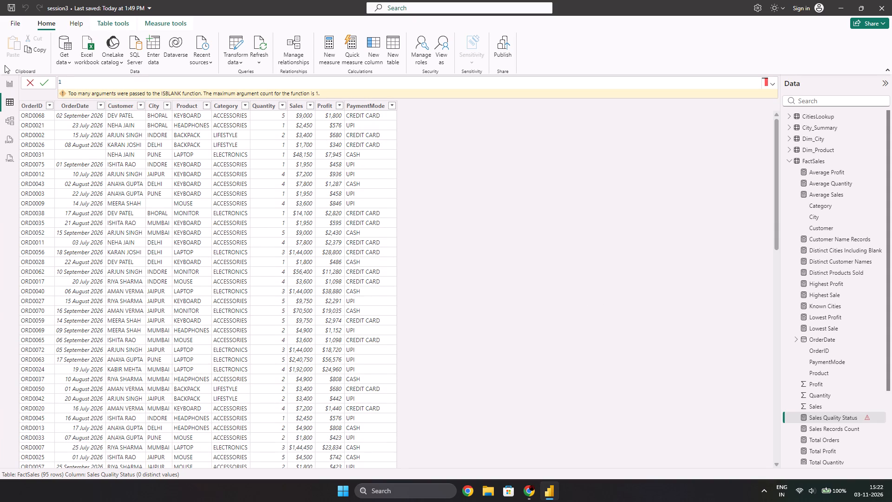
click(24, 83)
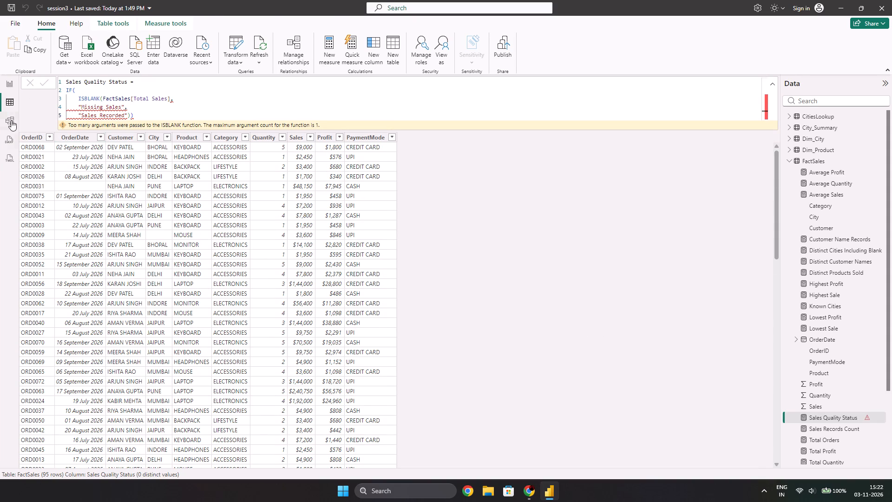
Return to the report view, then switch to the Introduction to DAX document in Chrome and review Visual B through the Student Challenge tasks.
click(8, 89)
double_click(504, 265)
key(alt+Tab)
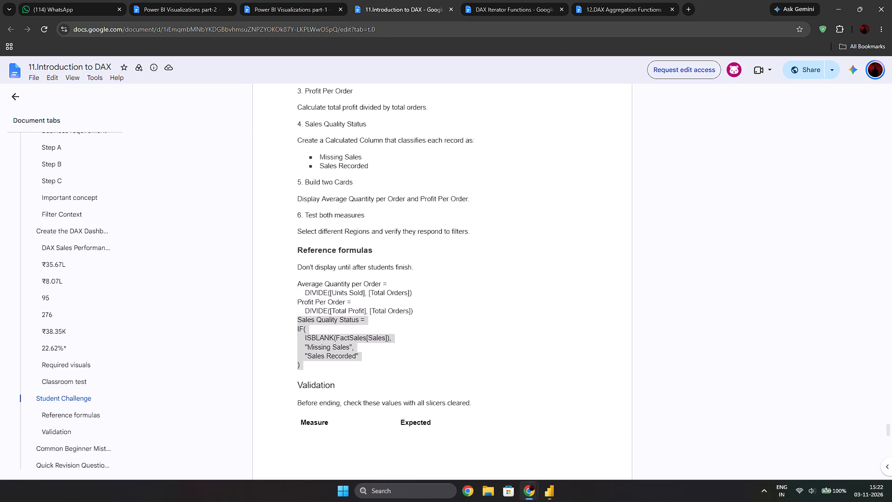
scroll(388, 313, up, 5)
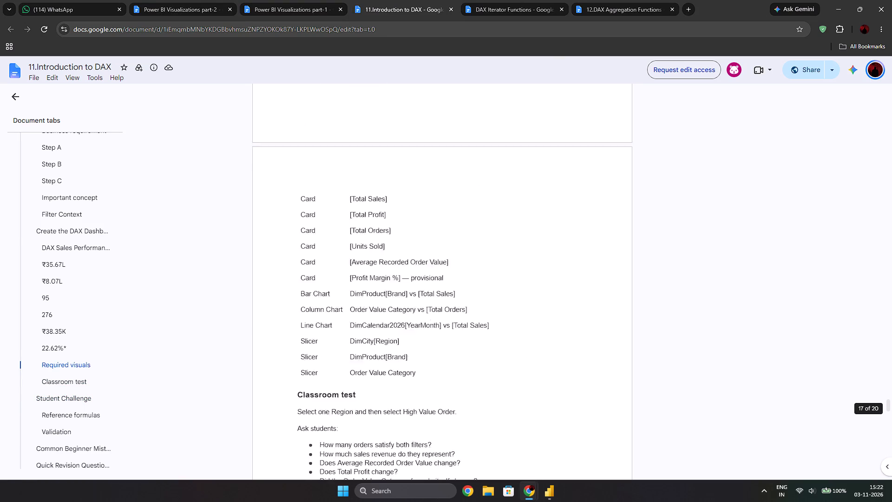
scroll(384, 198, up, 7)
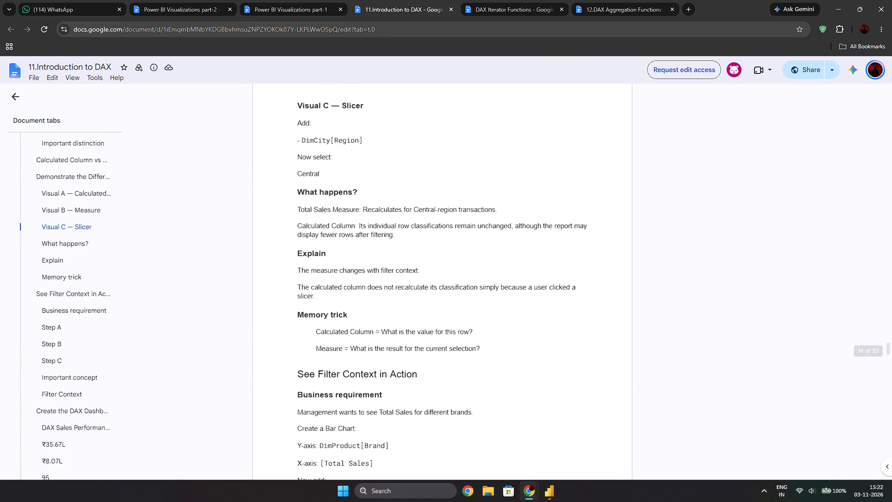
scroll(422, 336, up, 1)
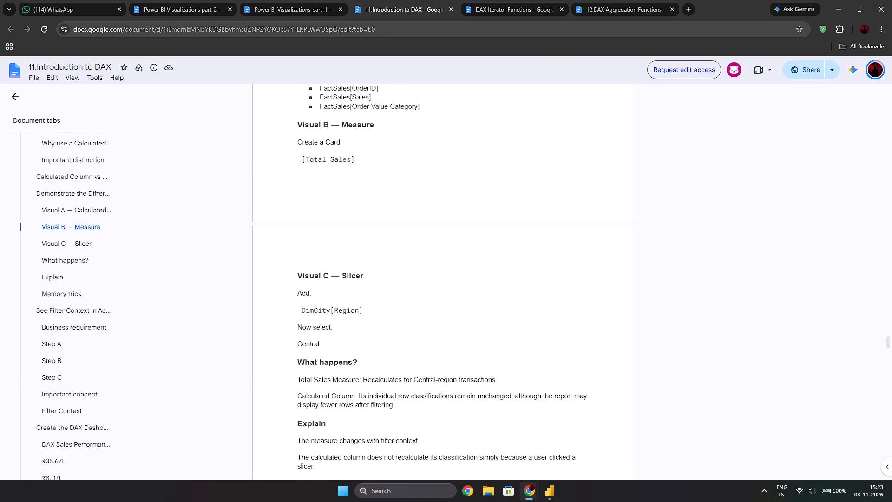
scroll(437, 332, down, 5)
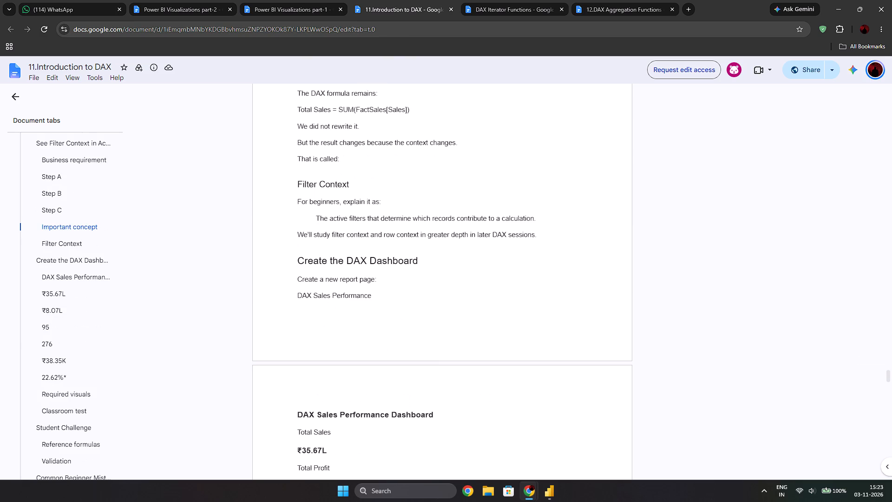
scroll(418, 341, down, 4)
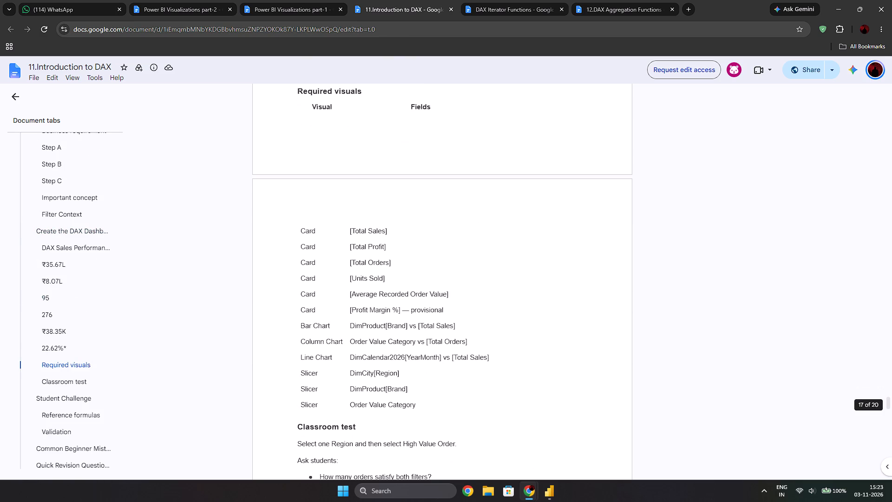
scroll(382, 320, down, 3)
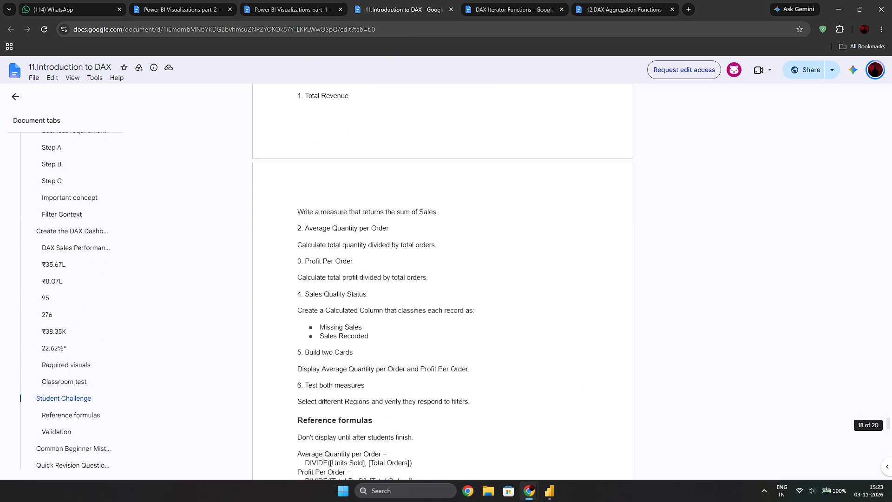
scroll(390, 305, up, 1)
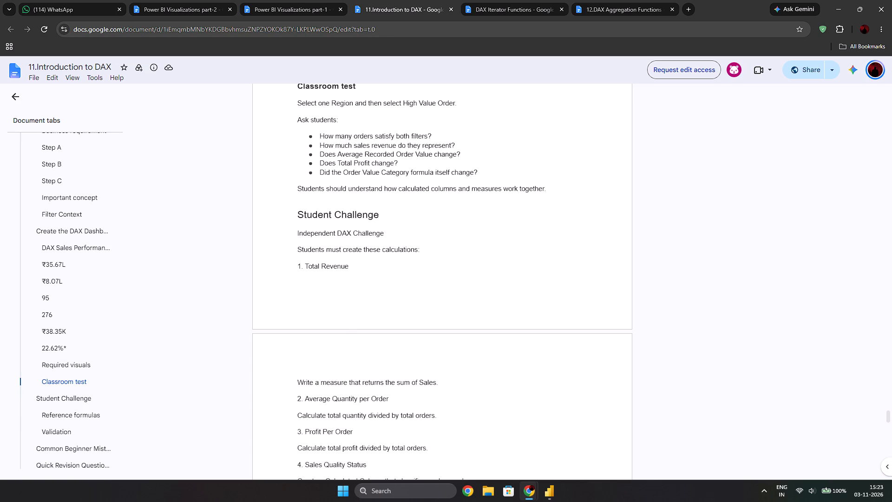
scroll(307, 380, down, 1)
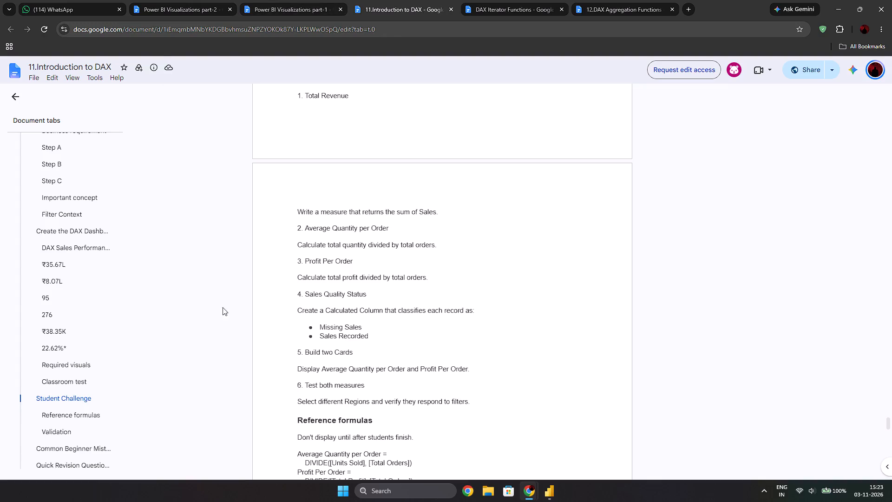
Switch back to the session3 report in Power BI Desktop and show the FactSales data in the table view.
key(alt+Tab)
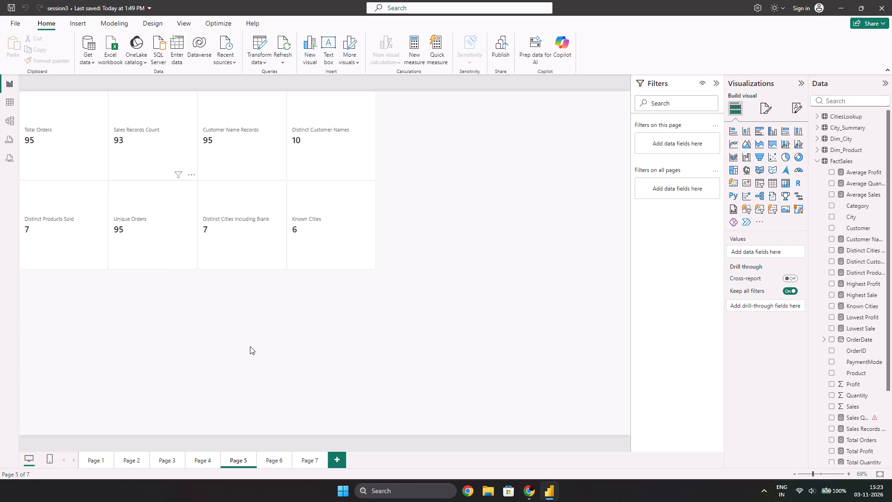
drag(239, 400, 210, 385)
click(0, 99)
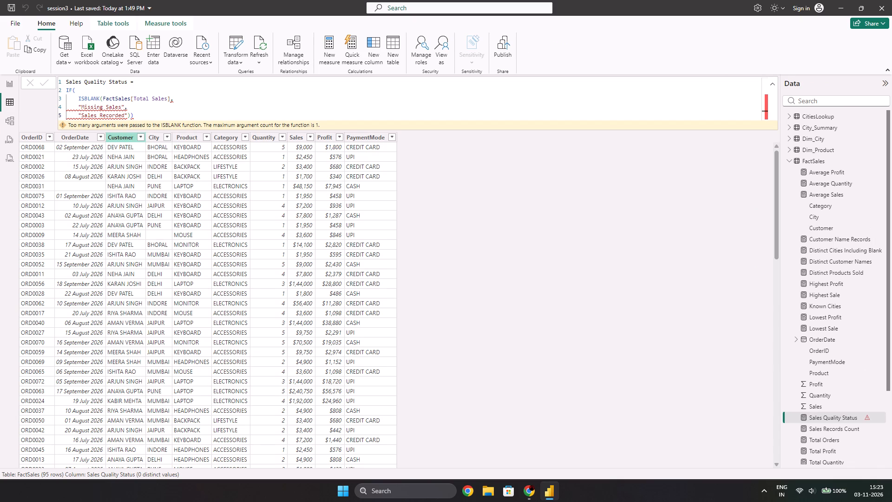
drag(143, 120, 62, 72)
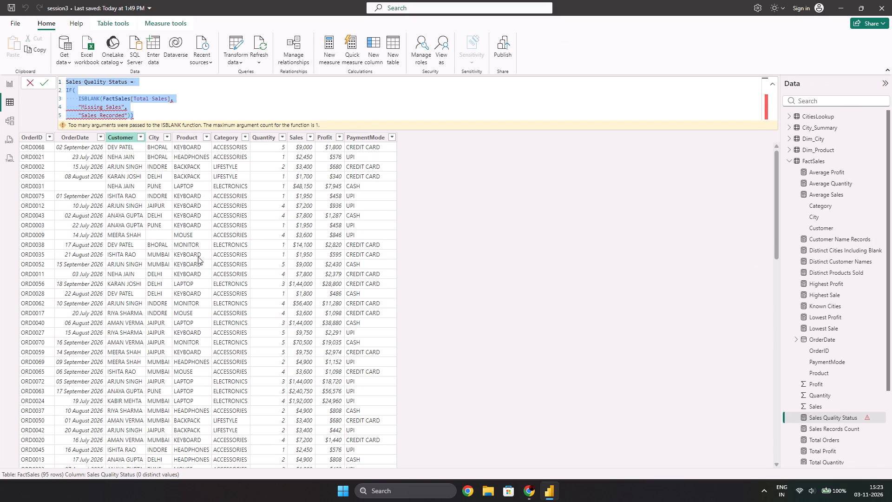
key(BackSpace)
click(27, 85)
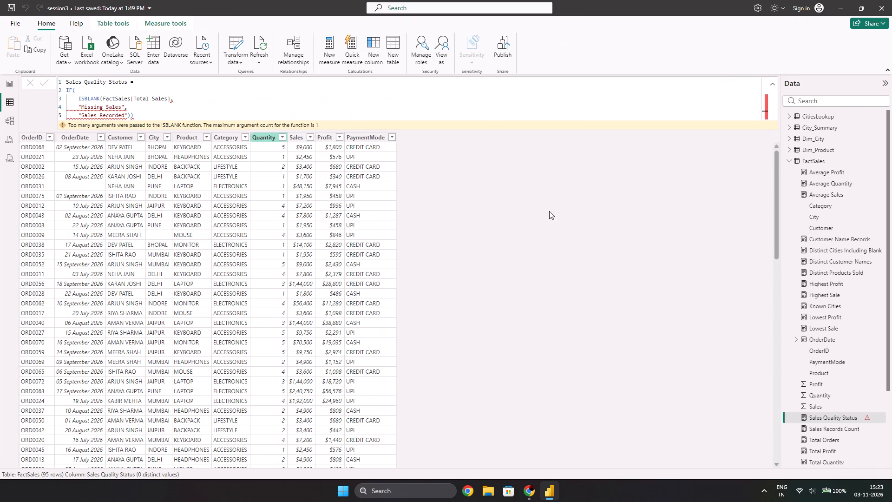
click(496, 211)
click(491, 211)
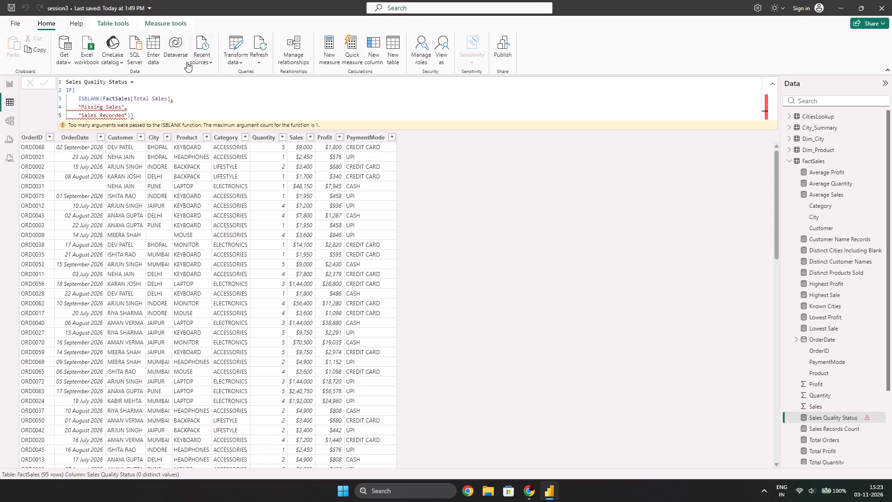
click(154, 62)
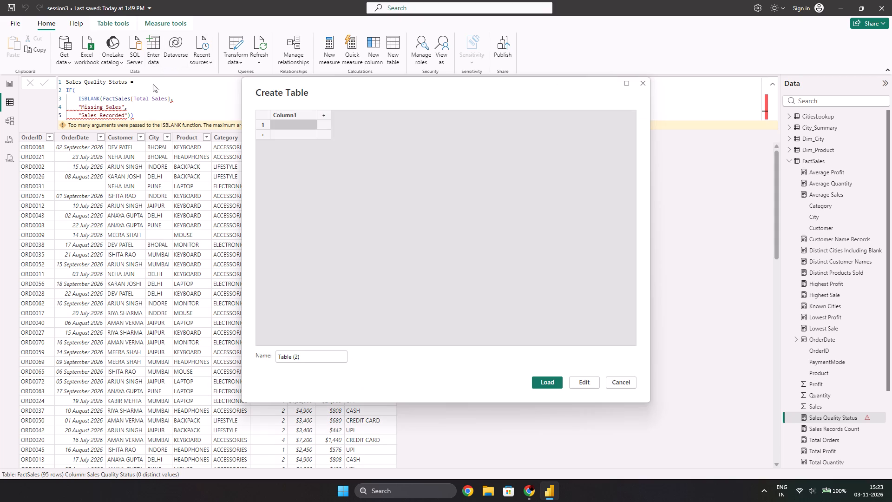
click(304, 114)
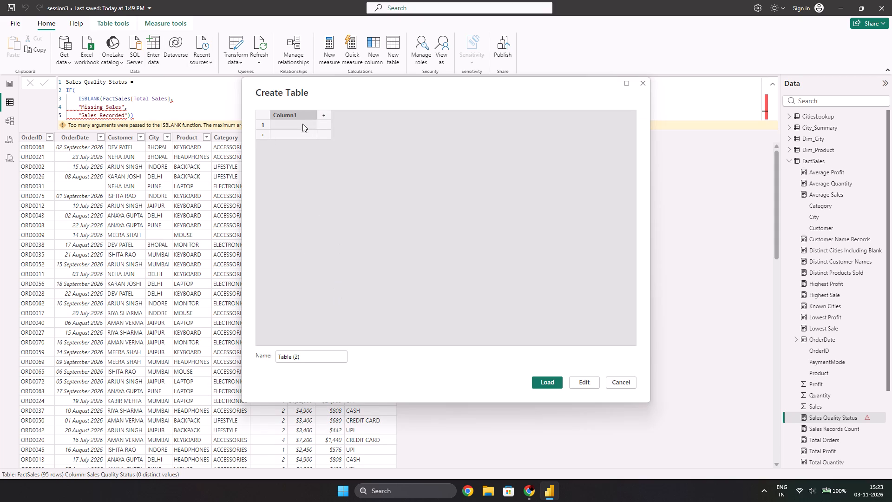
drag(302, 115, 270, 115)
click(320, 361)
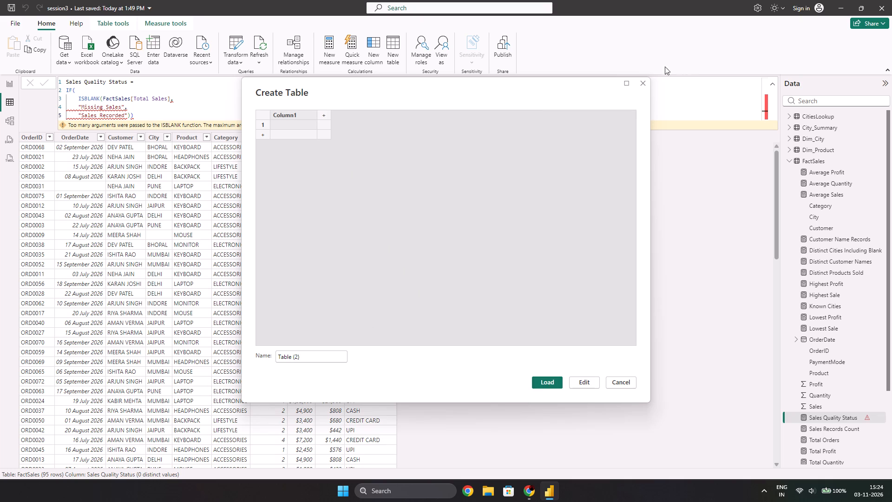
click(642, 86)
Add a calculated column to FactSales using the copied formula Sales Quality Status = IF(ISBLANK(FactSales[Sales]), "Missing Sales", "Sales Recorded") and commit it.
scroll(842, 379, down, 1)
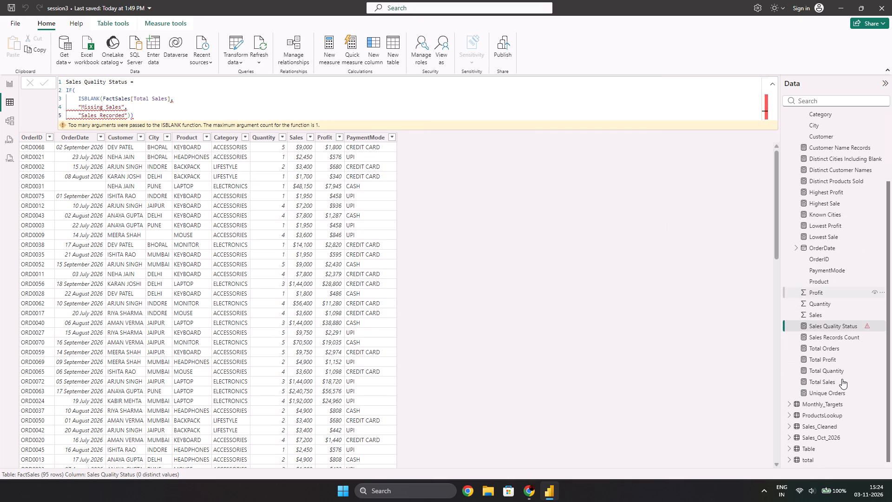
scroll(849, 385, up, 1)
scroll(816, 320, up, 1)
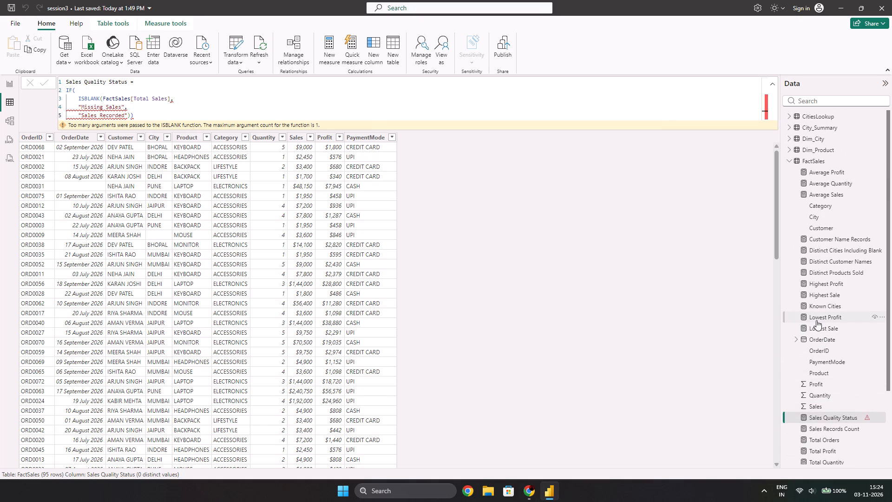
double_click(826, 156)
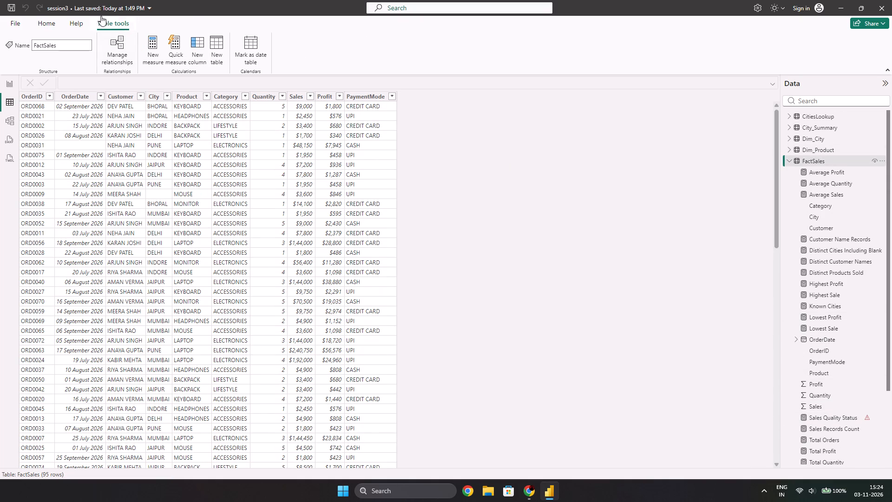
click(44, 19)
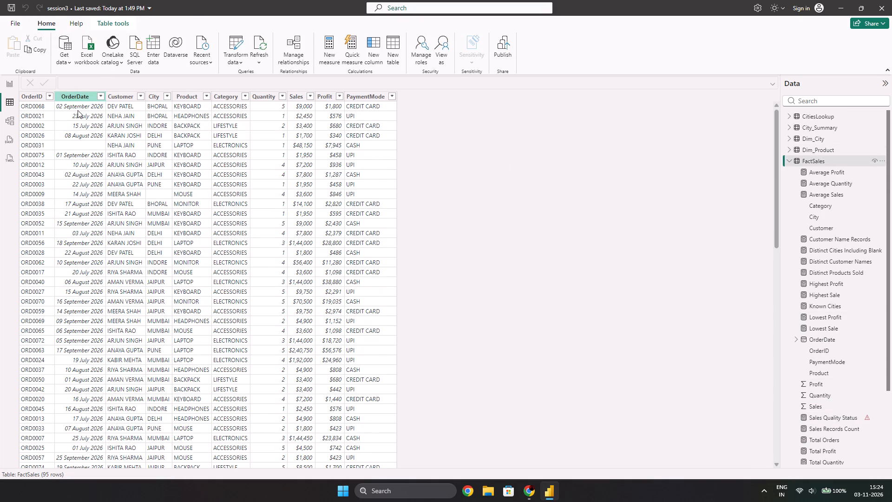
right_click(829, 159)
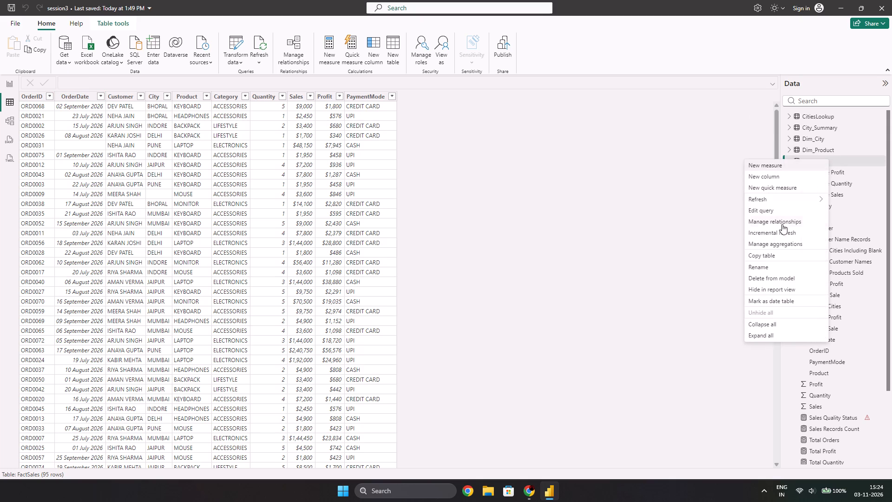
click(790, 180)
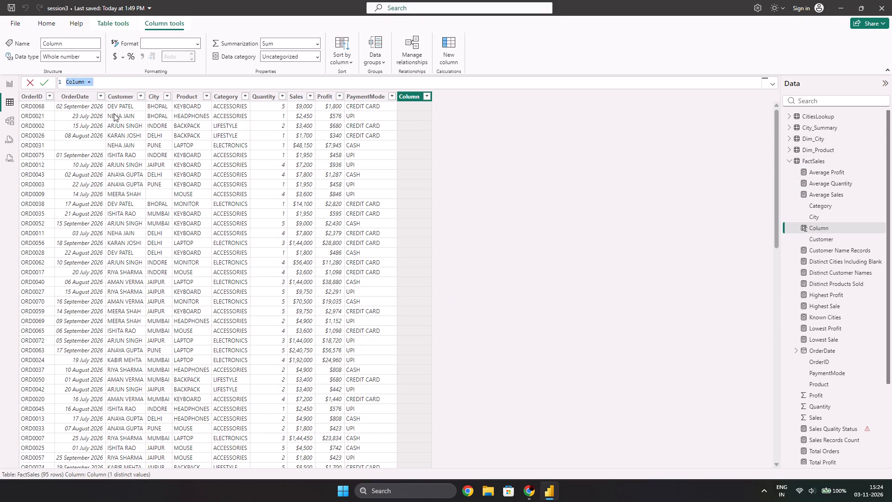
key(ctrl+v)
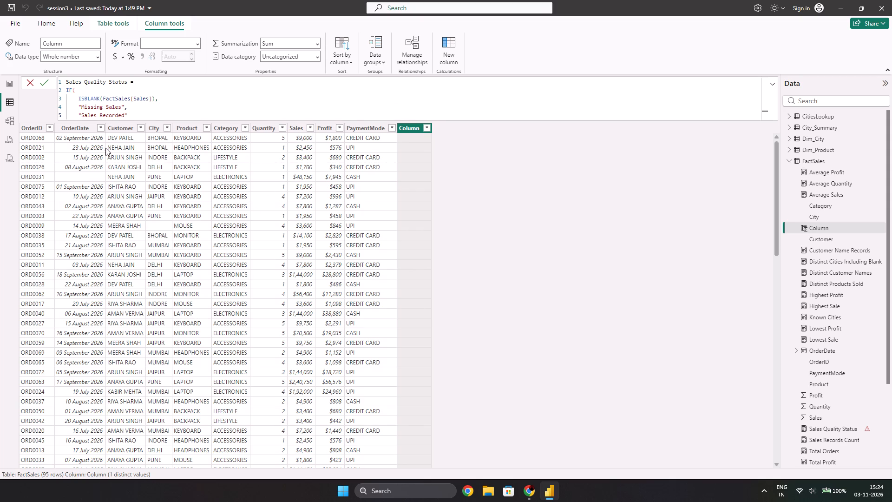
key(Return)
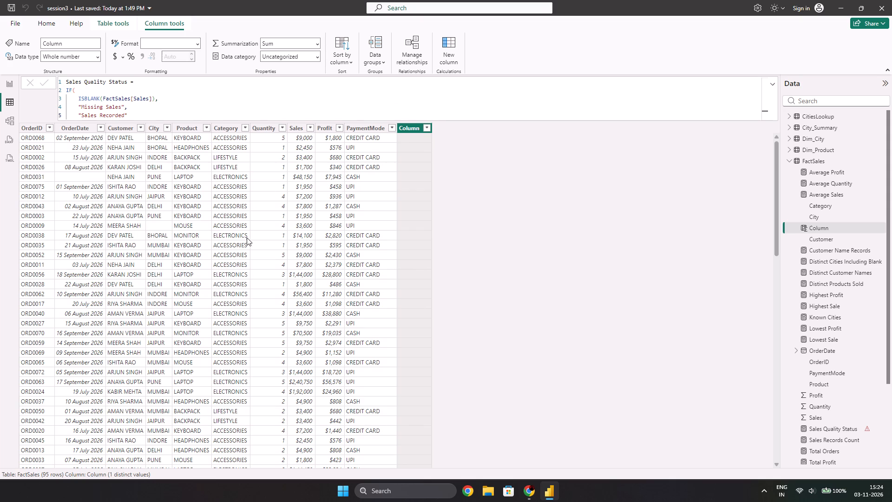
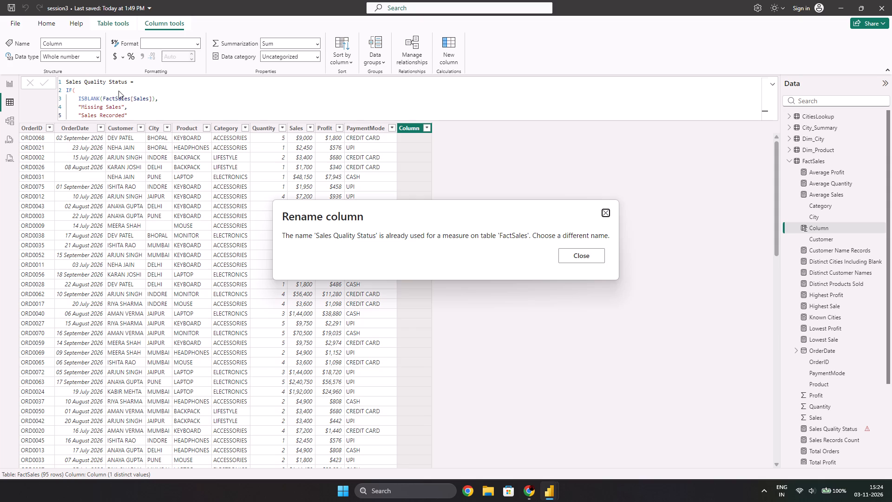
Dismiss the rename message and delete the existing Sales Quality Status measure from the FactSales table.
click(801, 429)
drag(818, 429, 782, 426)
drag(575, 244, 578, 255)
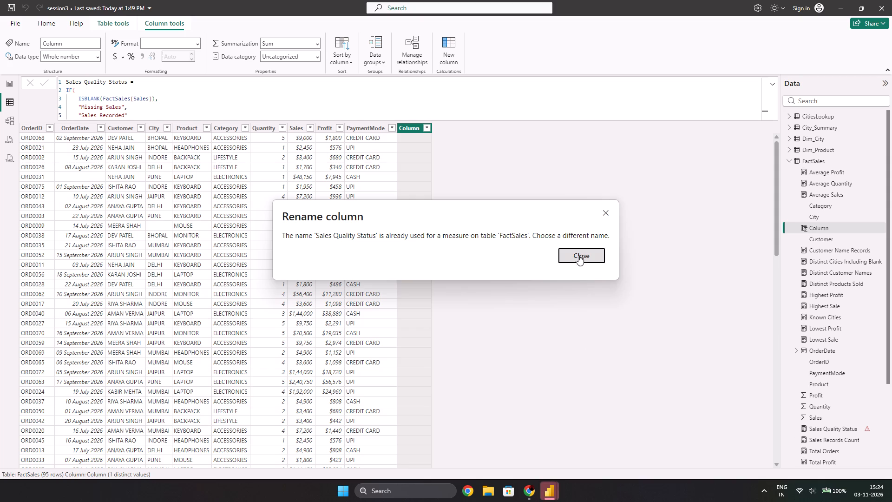
drag(578, 255, 578, 257)
click(584, 263)
click(564, 258)
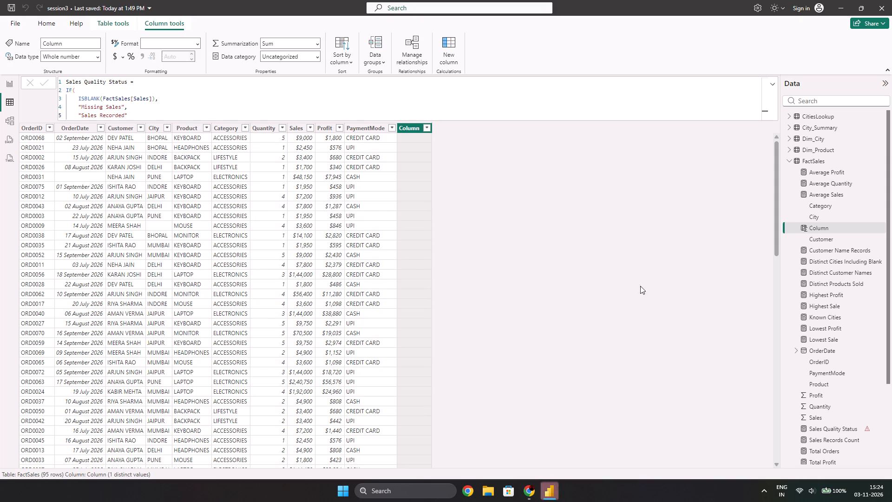
right_click(853, 428)
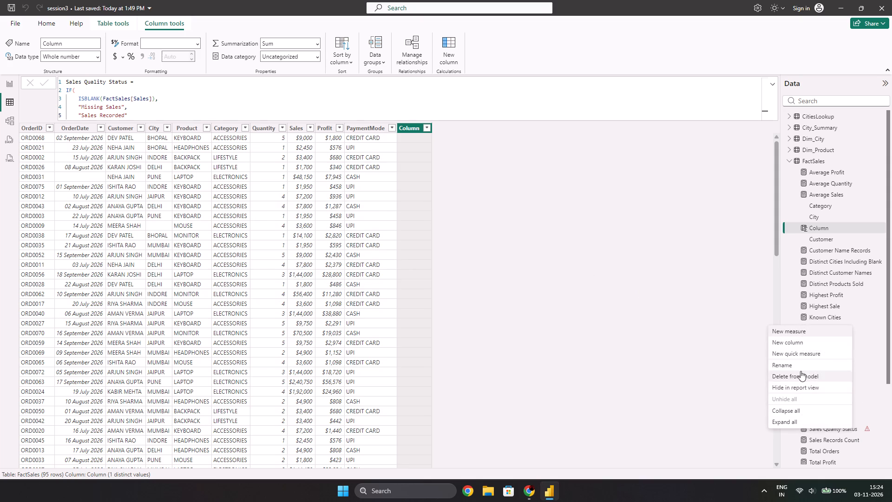
click(828, 379)
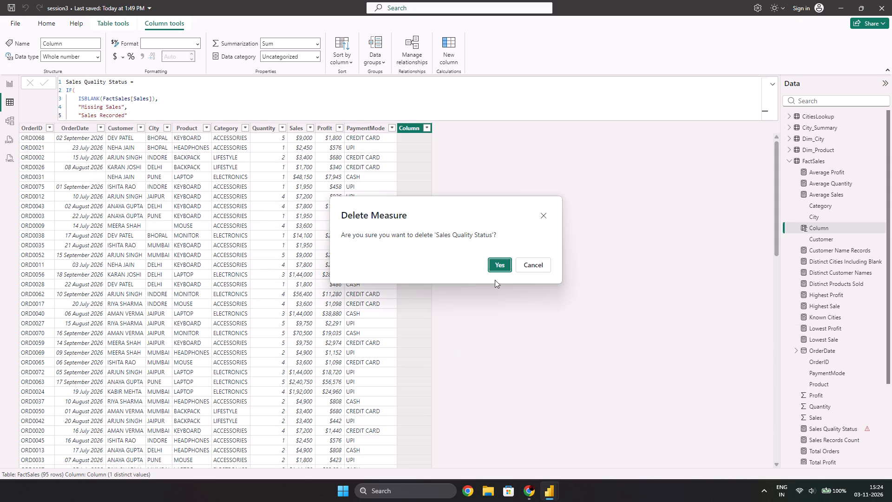
click(508, 262)
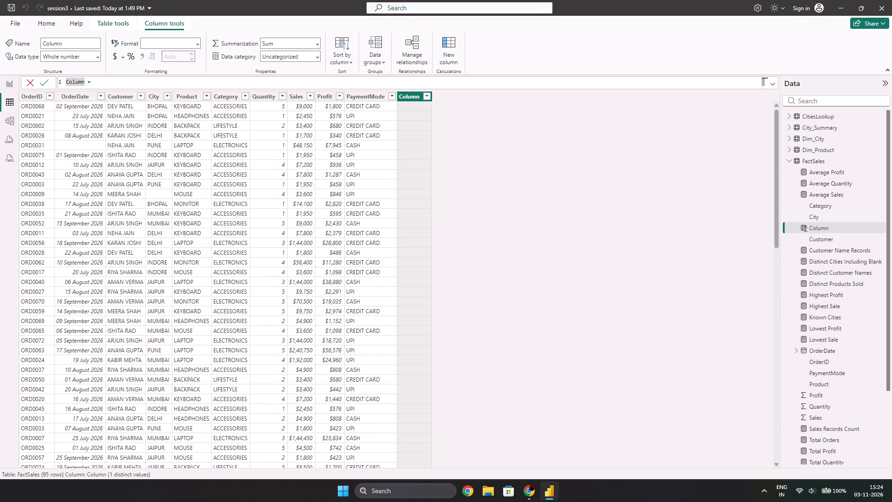
Replace the new FactSales column's formula with the copied Sales Quality Status = IF(ISBLANK(FactSales[Sales]), "Missing Sales", "Sales Recorded"), commit it and check the rows.
drag(116, 81, 56, 81)
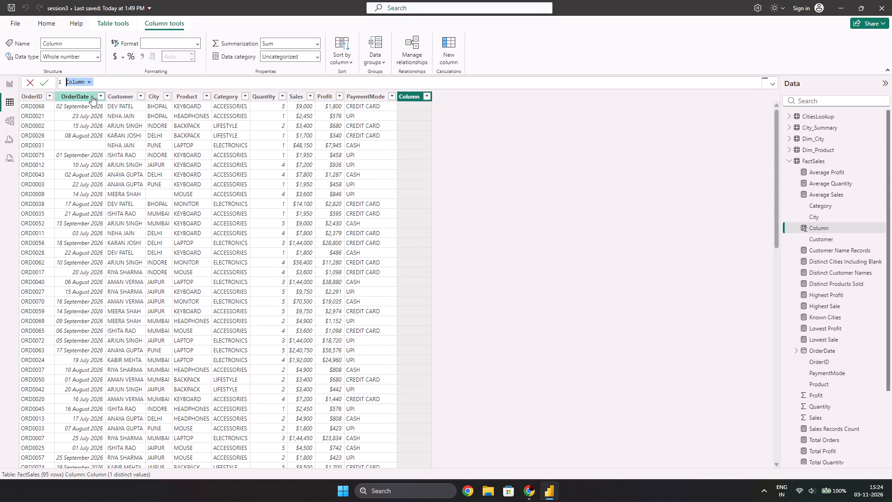
key(ctrl+v)
key(Return)
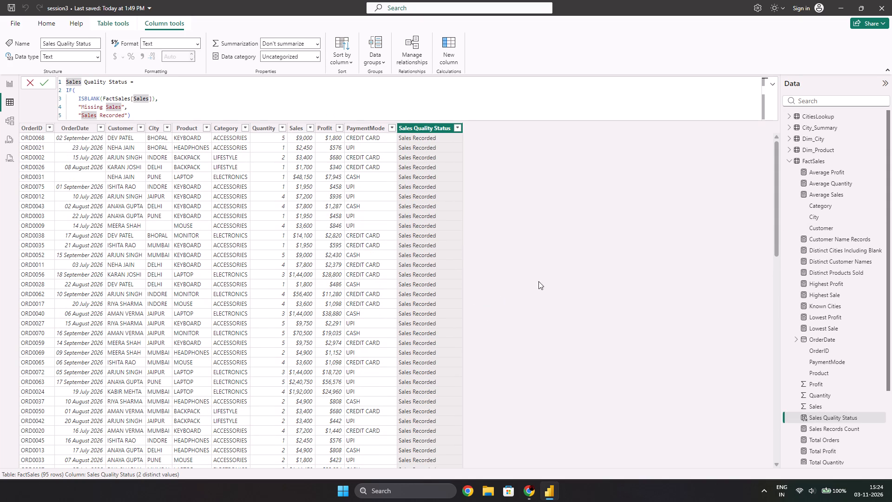
scroll(508, 296, down, 8)
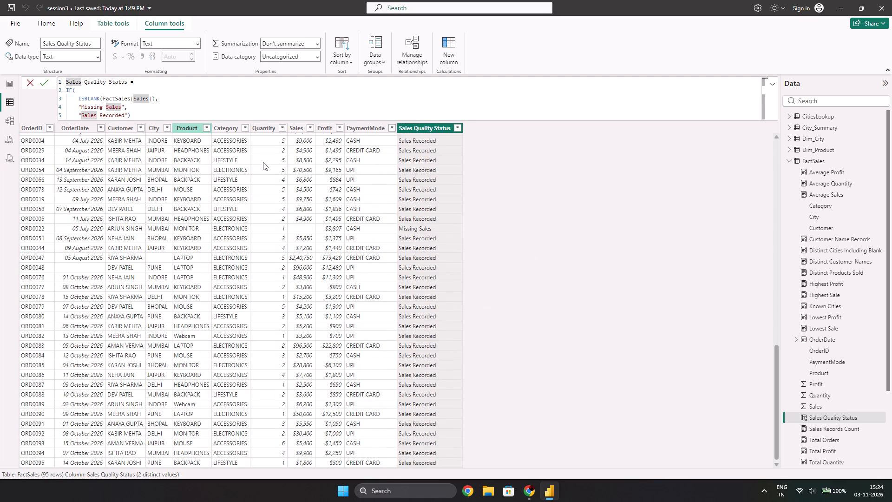
Return to the report view and save the session3 report.
click(7, 86)
click(7, 13)
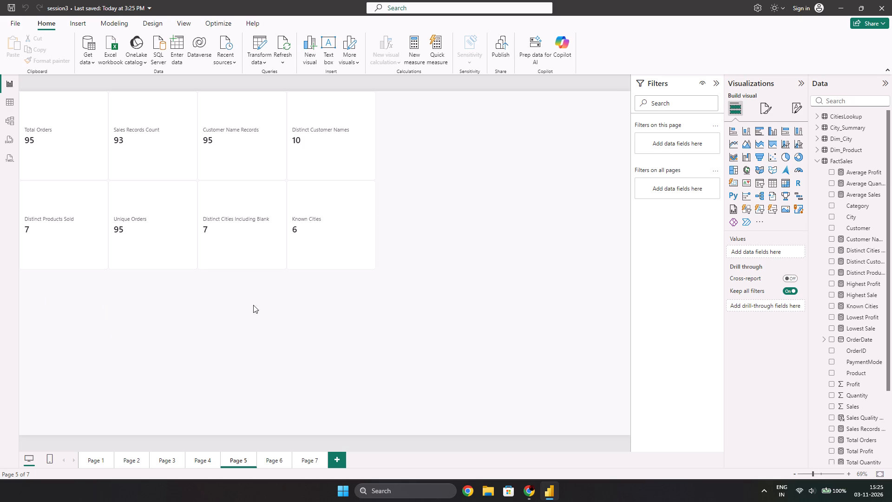
Switch to the Introduction to DAX document in Chrome and review the Student Challenge tasks.
click(281, 311)
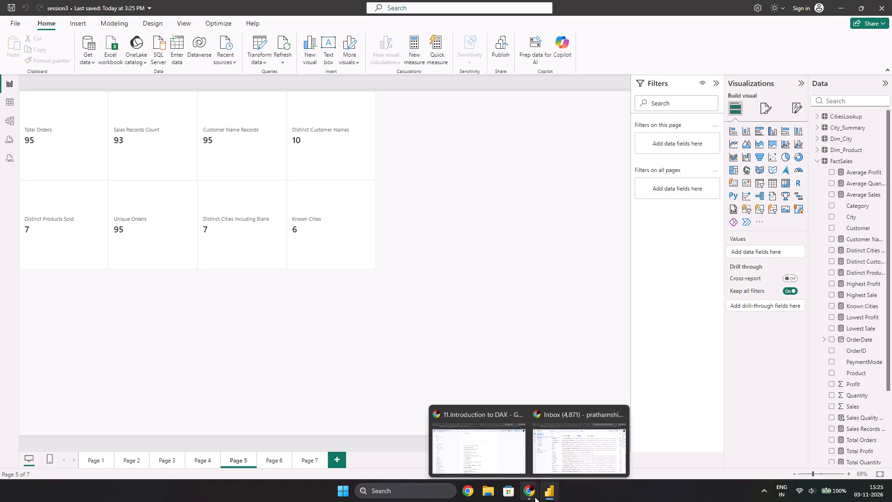
click(535, 497)
click(483, 445)
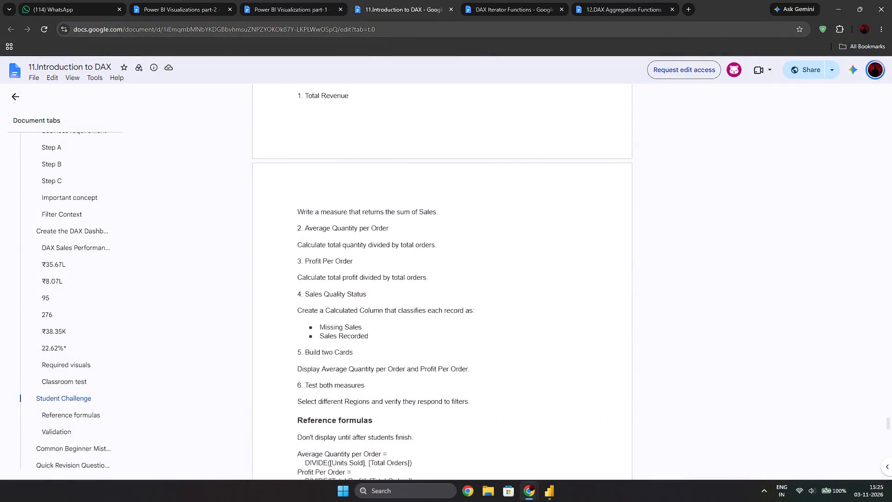
scroll(523, 285, up, 1)
scroll(485, 308, down, 1)
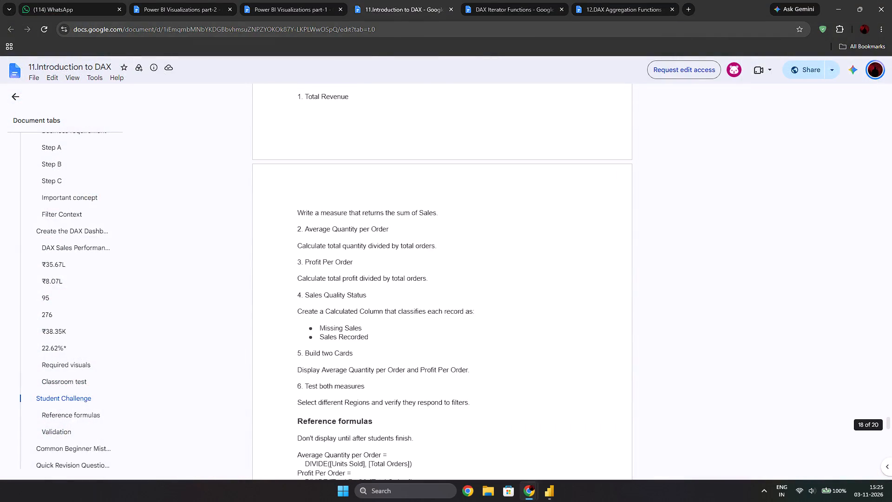
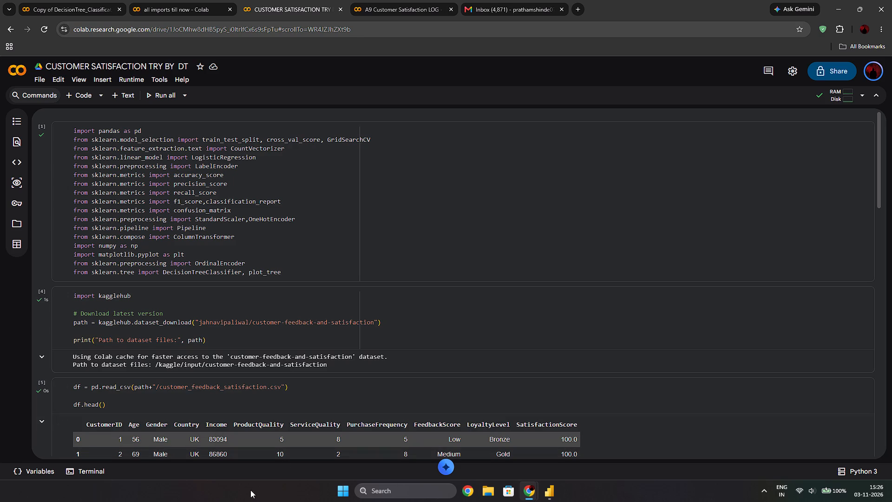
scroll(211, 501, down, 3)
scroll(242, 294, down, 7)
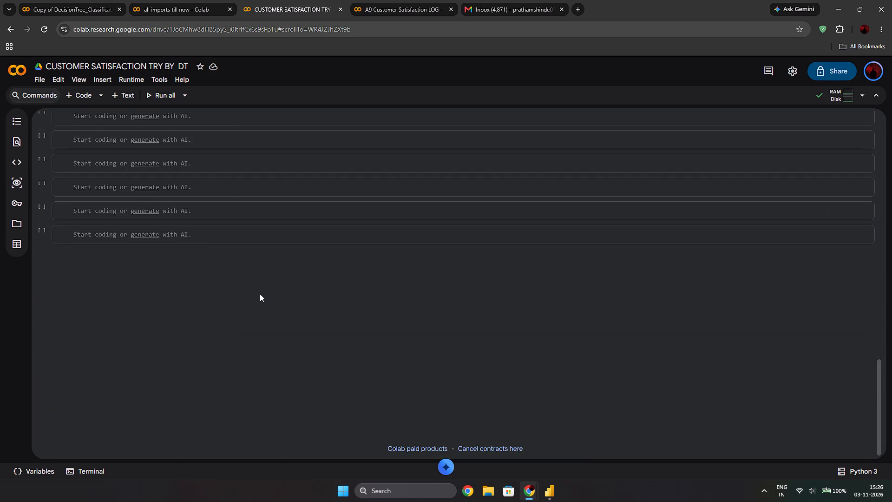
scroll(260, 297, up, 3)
Switch to the A9 Customer Satisfaction LOG notebook and review its cells from the imports and data exploration through the logistic regression pipeline and classification report.
click(390, 0)
scroll(309, 299, down, 1)
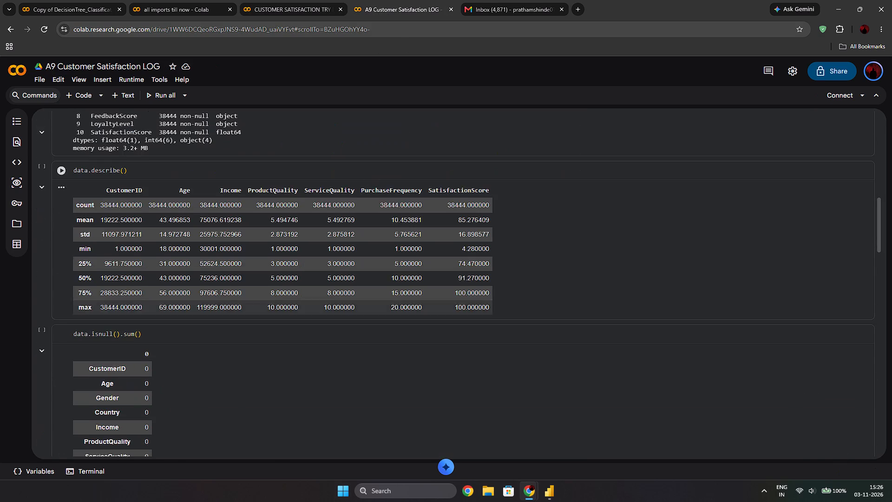
scroll(294, 307, down, 2)
scroll(245, 322, down, 3)
scroll(237, 332, up, 1)
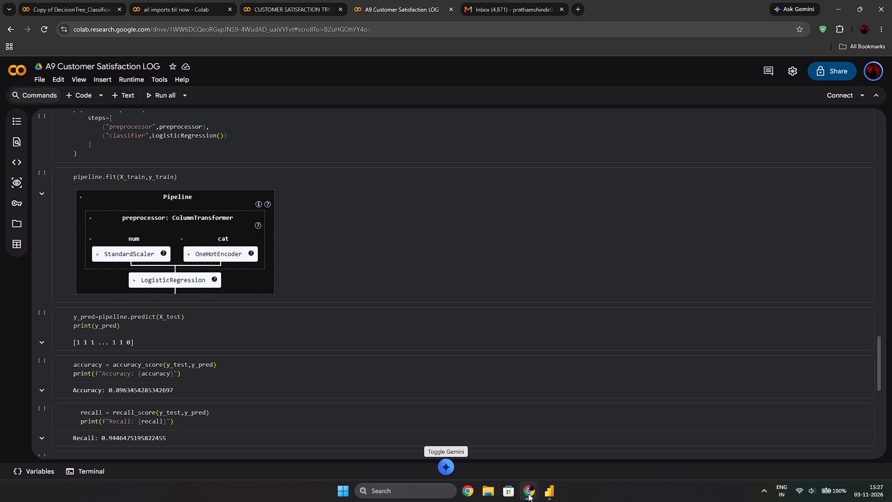
scroll(525, 501, up, 3)
scroll(481, 303, up, 4)
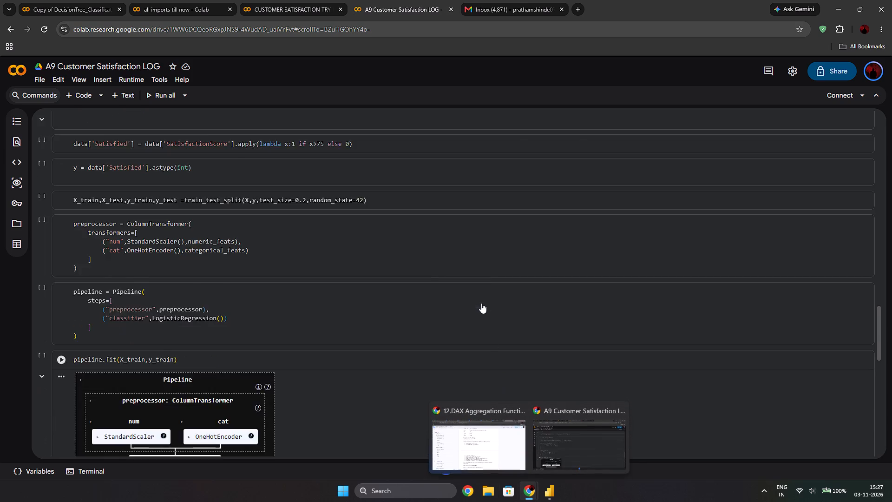
scroll(481, 303, up, 2)
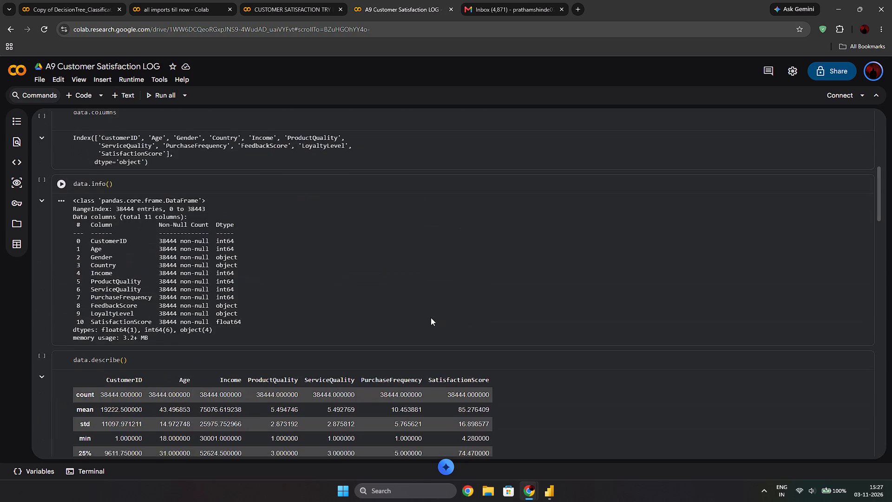
scroll(431, 319, up, 9)
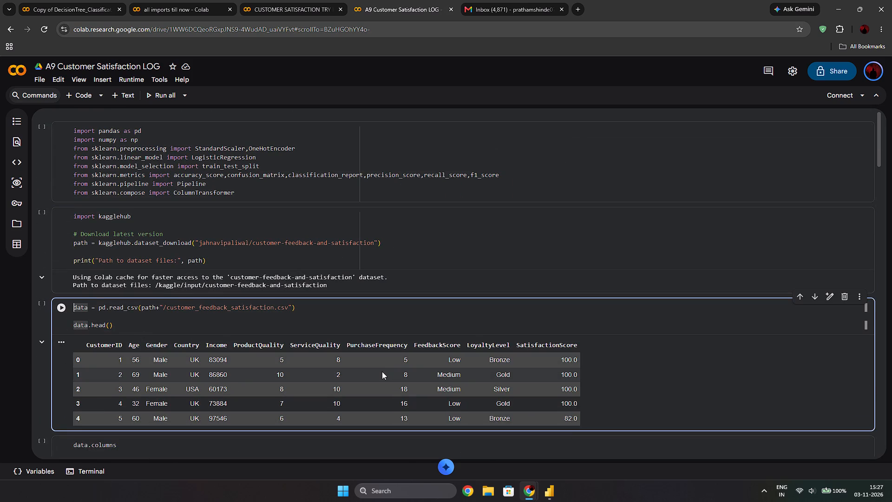
scroll(382, 371, down, 3)
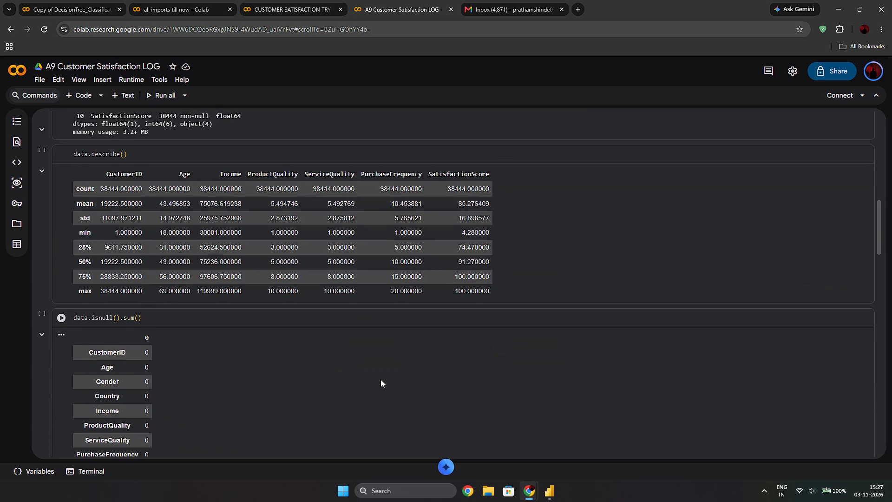
scroll(380, 379, down, 6)
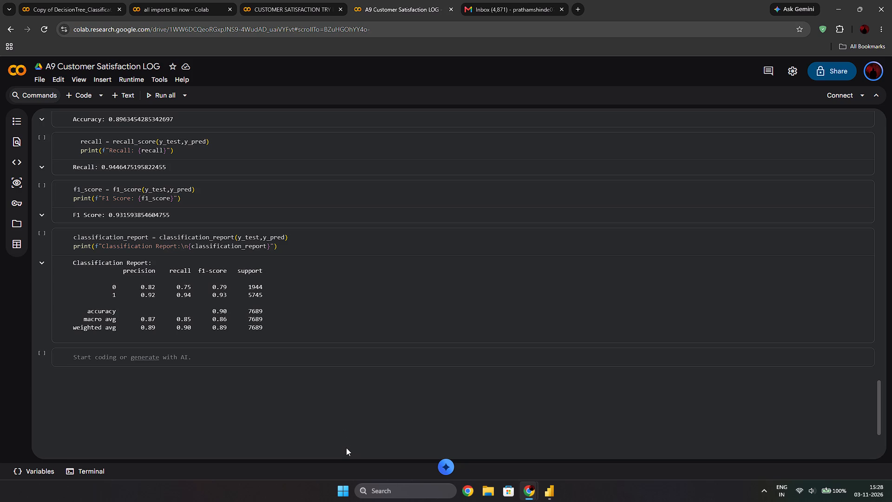
scroll(291, 412, up, 1)
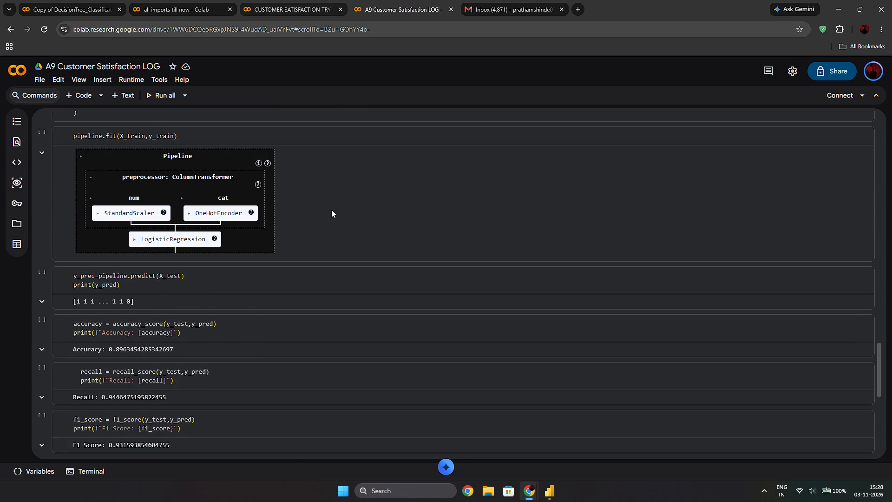
scroll(283, 283, up, 1)
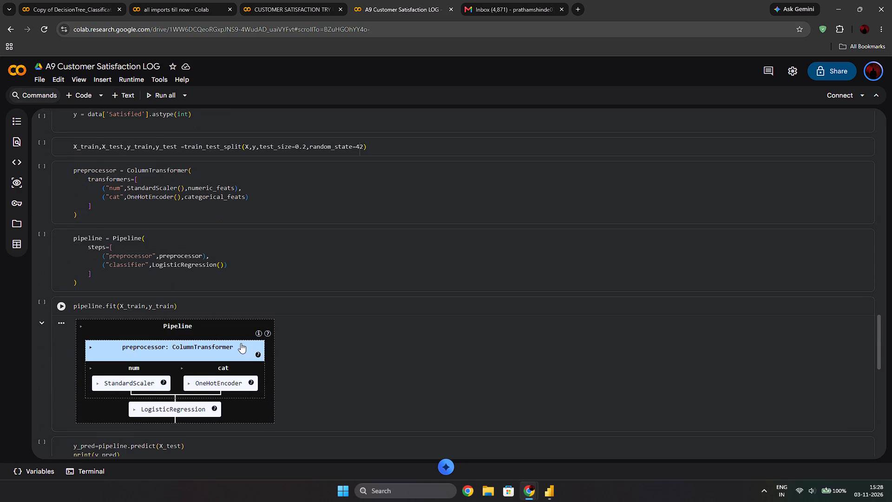
scroll(241, 343, up, 2)
scroll(324, 204, up, 12)
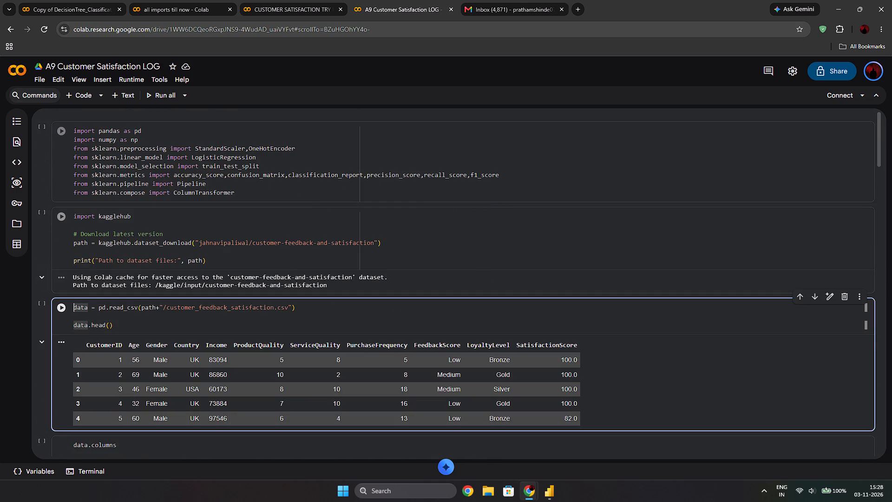
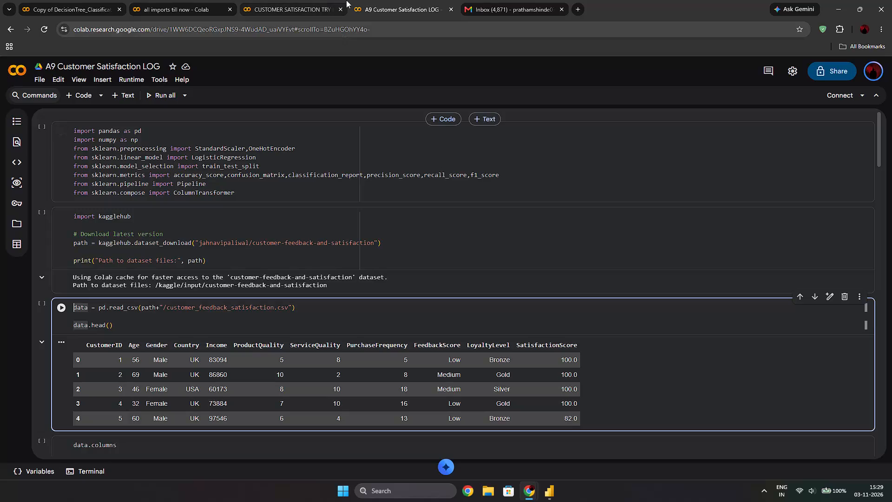
Switch to the CUSTOMER SATISFACTION TRY BY DT notebook and review its opening cells with the imports and dataset loading.
click(315, 0)
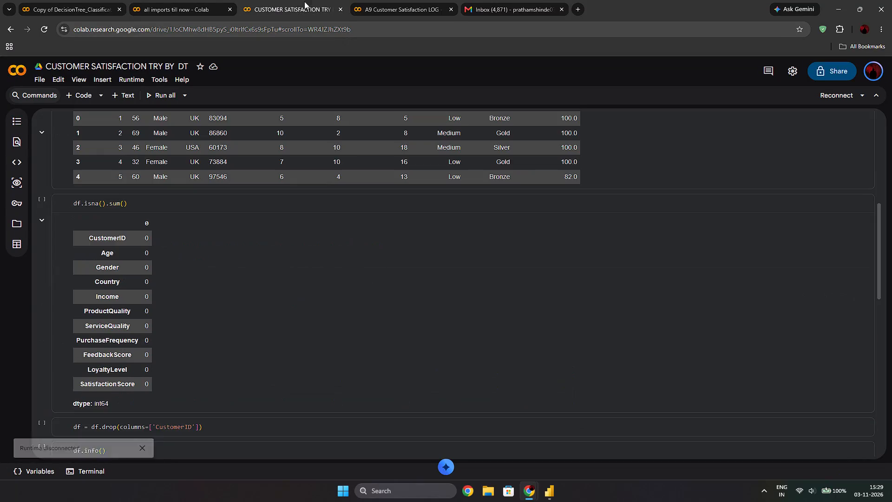
scroll(254, 198, up, 12)
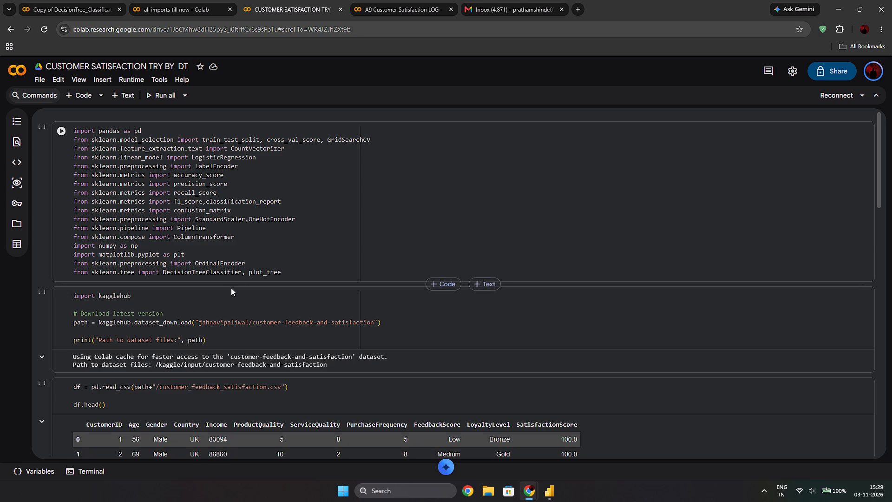
scroll(112, 327, up, 1)
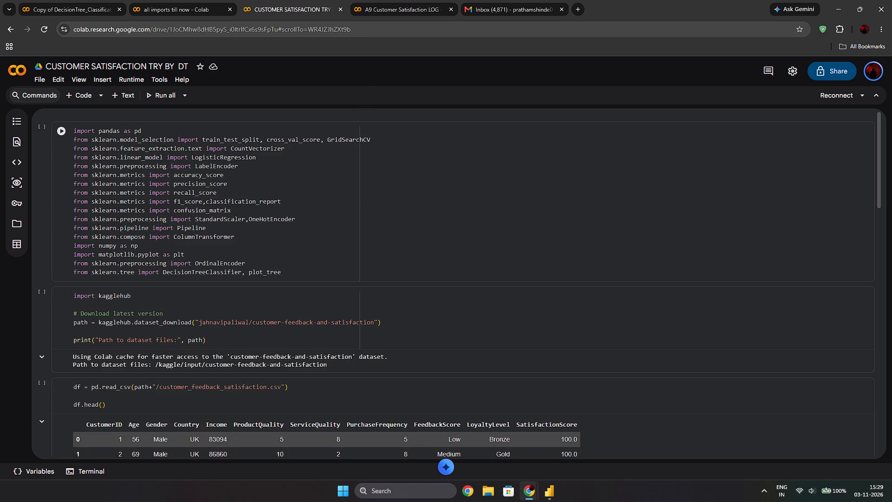
Return to the 12.DAX Aggregation Functions document and read from the Independent Challenge through the Common Beginner Mistakes section.
key(alt+Tab)
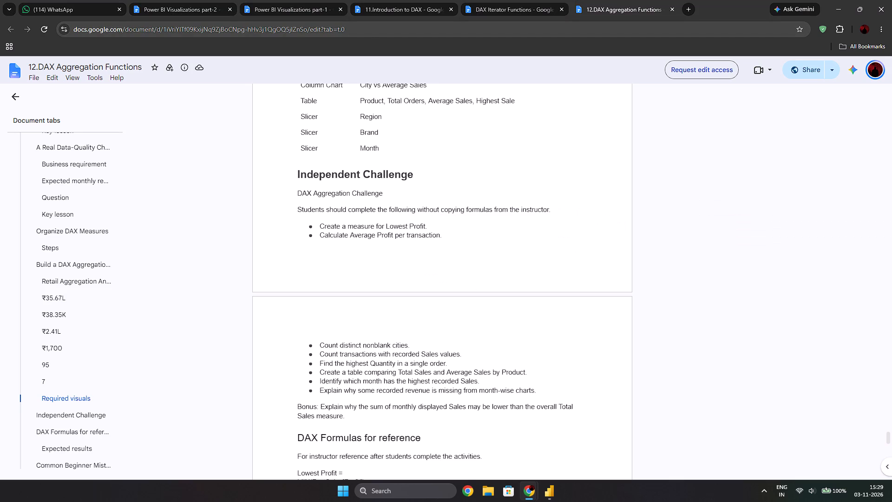
scroll(485, 257, down, 4)
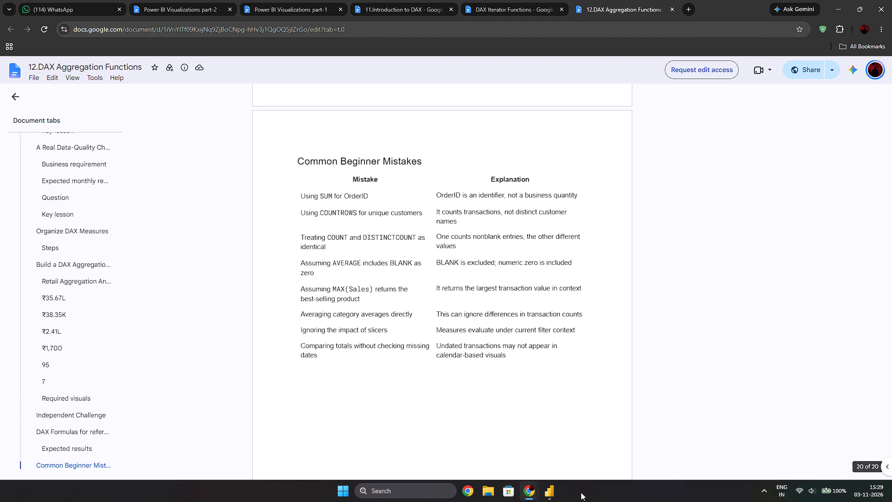
Switch to the session3 report in Power BI Desktop.
click(556, 492)
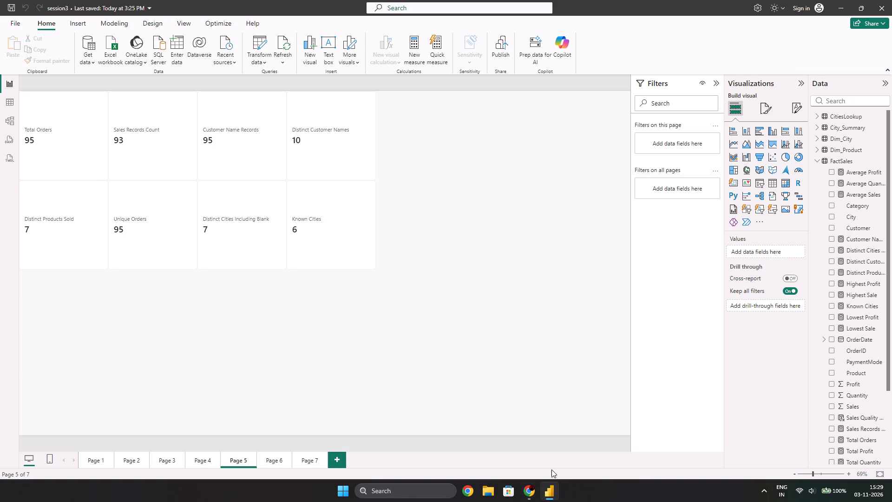
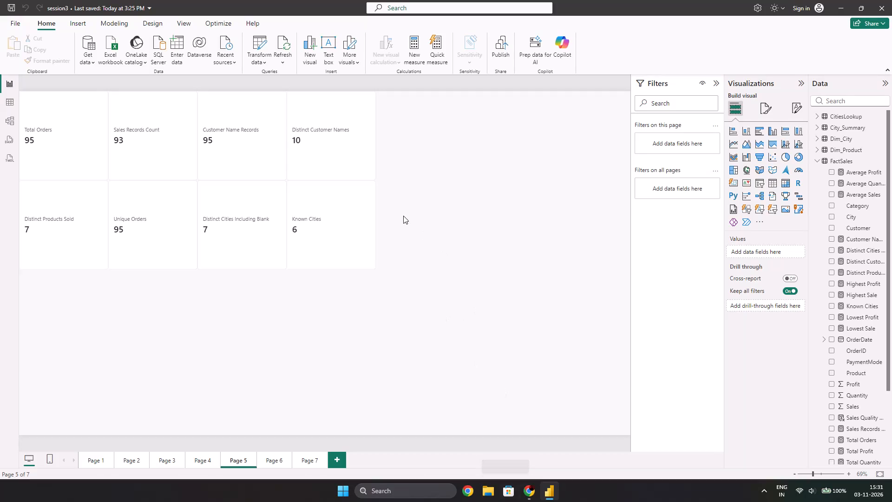
Add a Sales Quality Status slicer from FactSales to Page 5 and place it beside the Known Cities card.
click(833, 419)
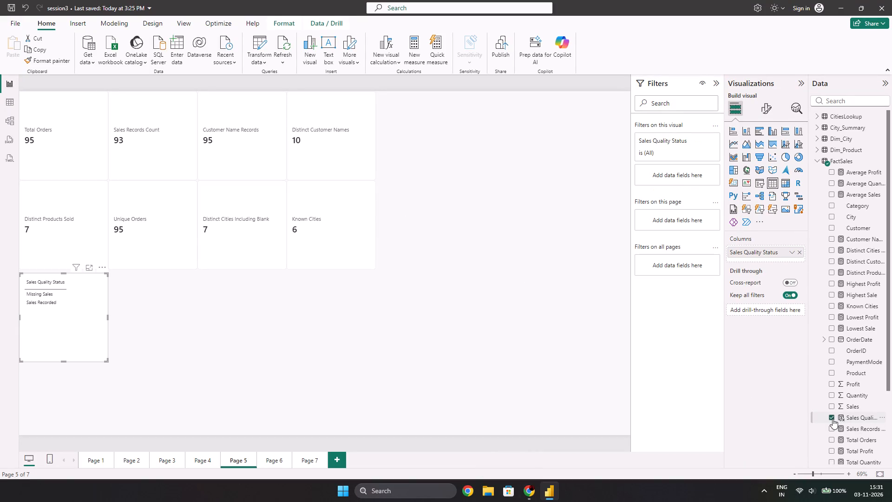
click(758, 183)
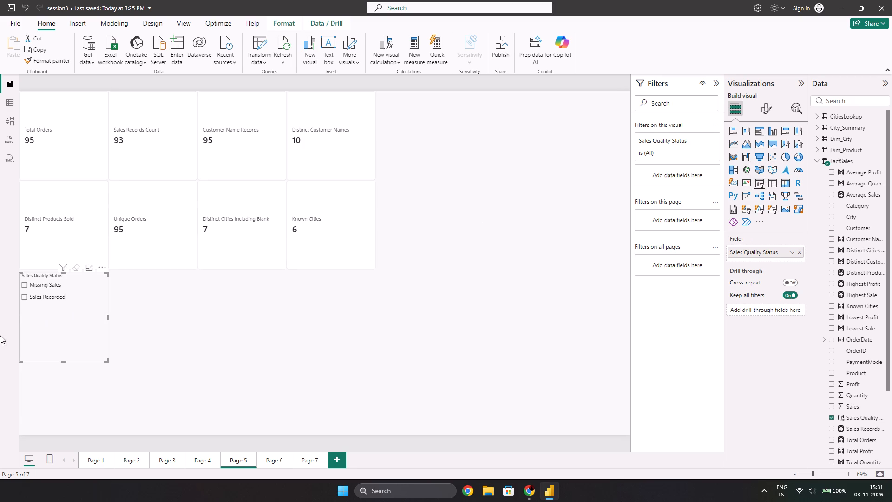
drag(44, 334, 429, 248)
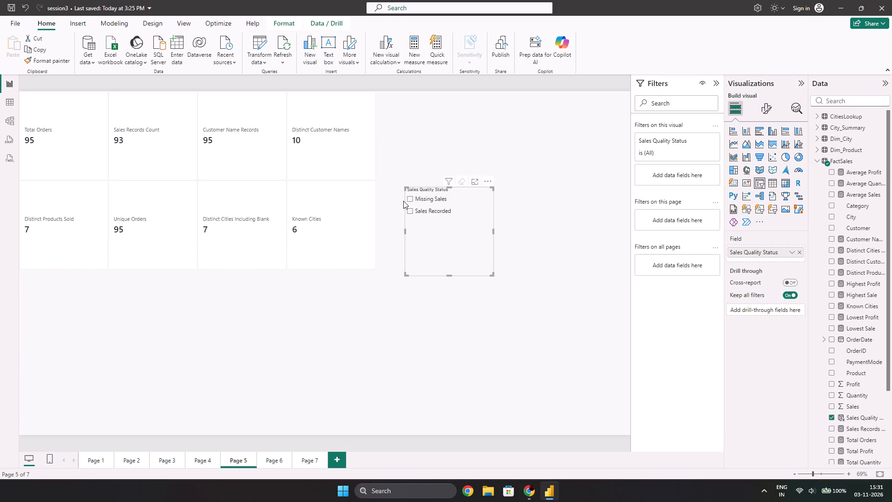
Test the slicer by filtering the cards to Missing Sales and clearing the selection again.
click(412, 198)
click(408, 198)
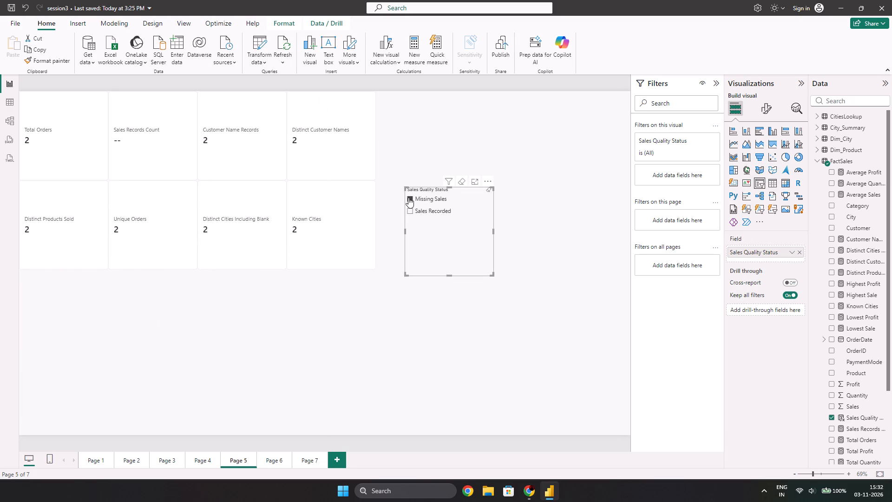
double_click(408, 198)
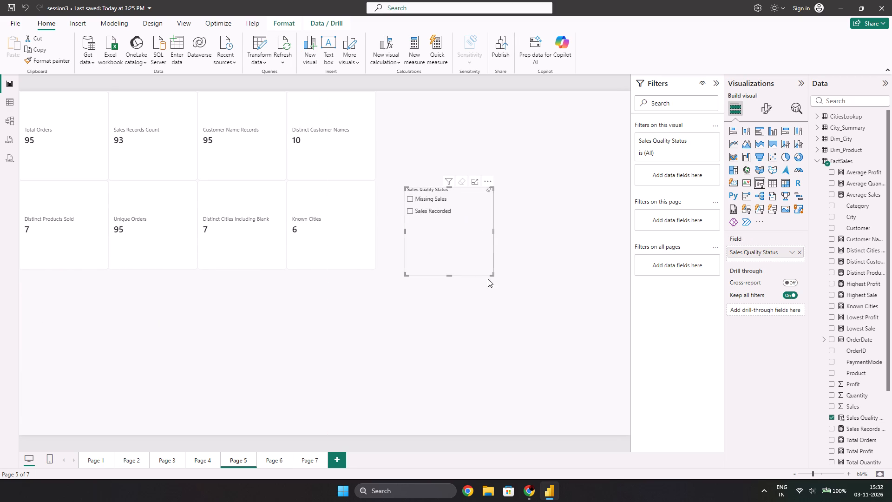
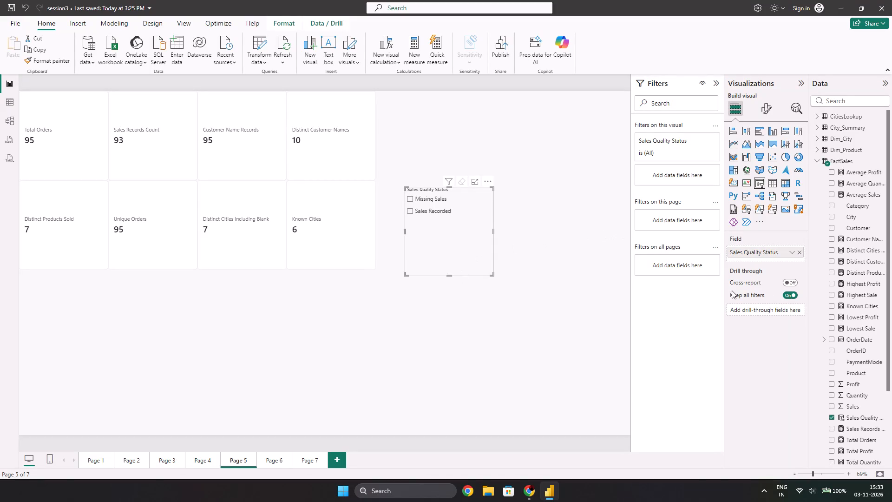
Filter Page 5 to Missing Sales with the slicer, check whether Page 4 responds, and clear the selection on Page 5.
click(410, 201)
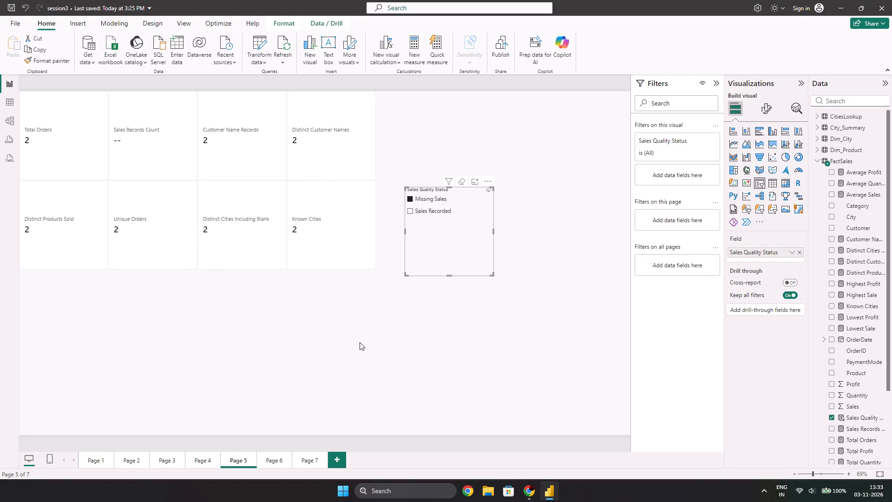
click(207, 464)
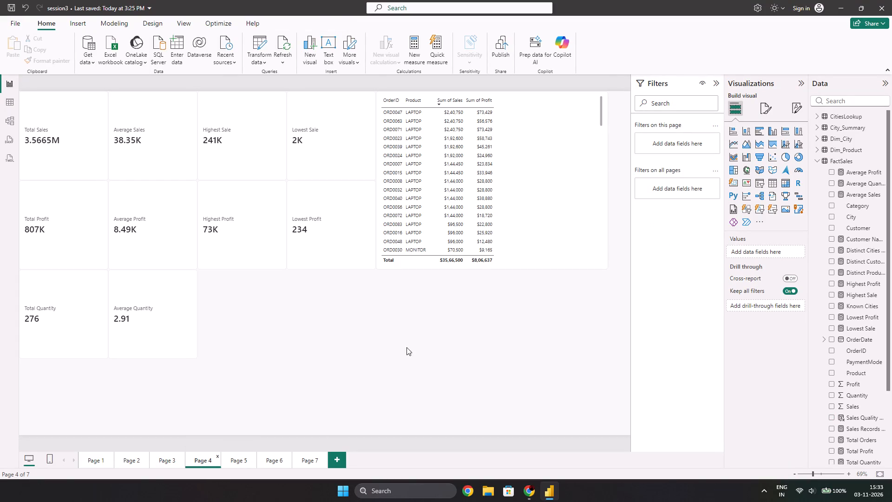
click(244, 464)
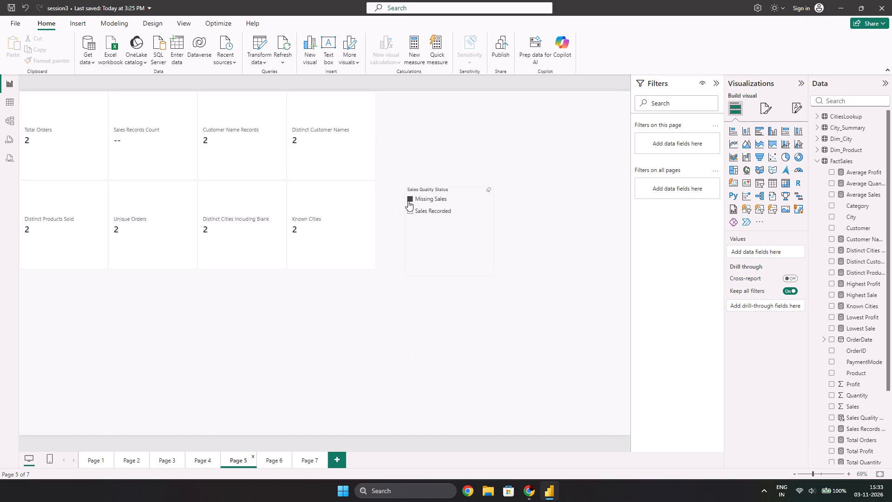
click(408, 201)
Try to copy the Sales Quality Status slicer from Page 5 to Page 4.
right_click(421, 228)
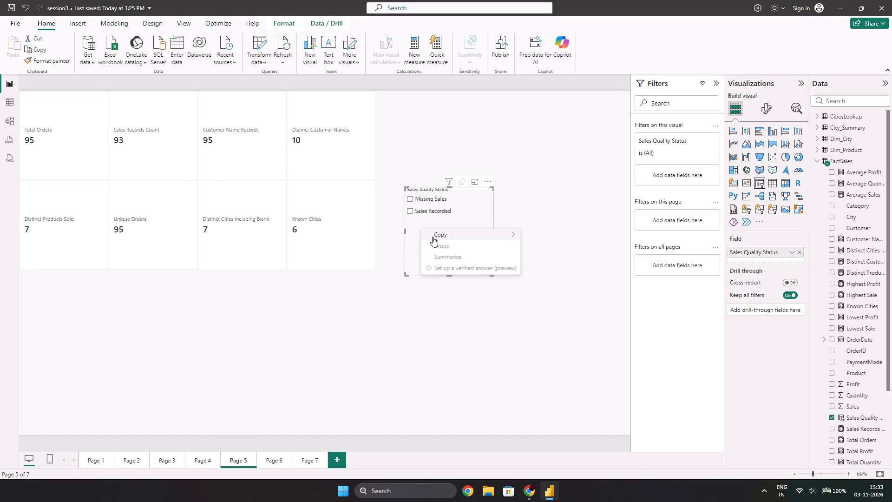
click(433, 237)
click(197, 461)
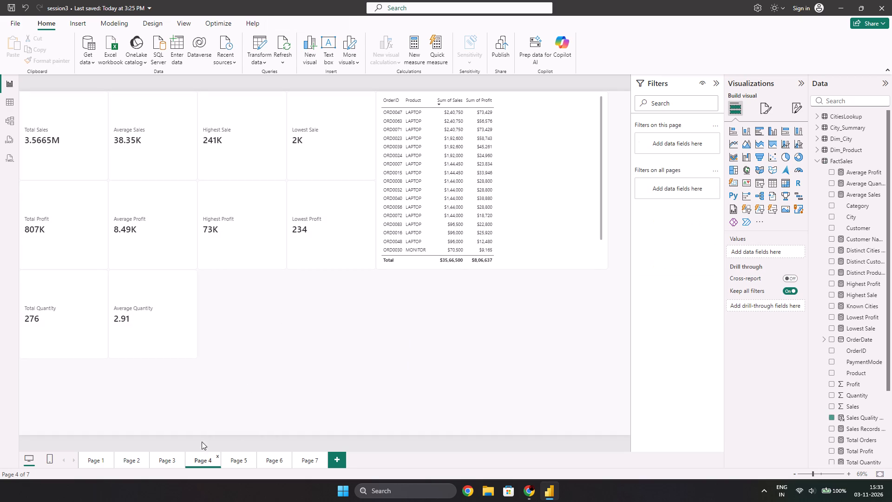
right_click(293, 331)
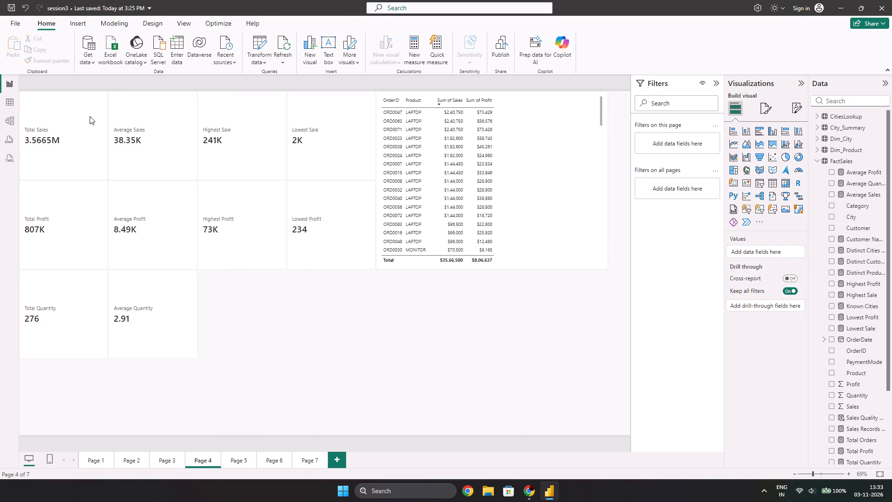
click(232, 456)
Copy the Sales Quality Status slicer from Page 5 to Page 4 without syncing, and place it below the order table.
click(447, 198)
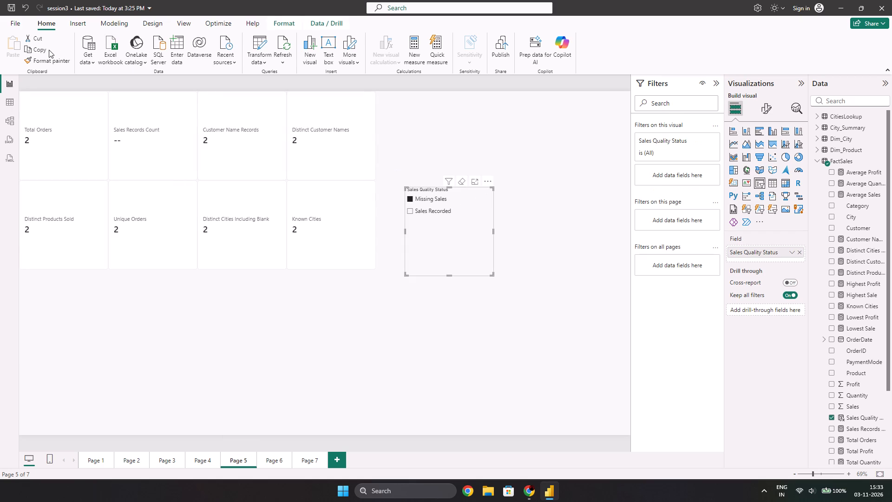
click(49, 50)
click(25, 50)
click(198, 461)
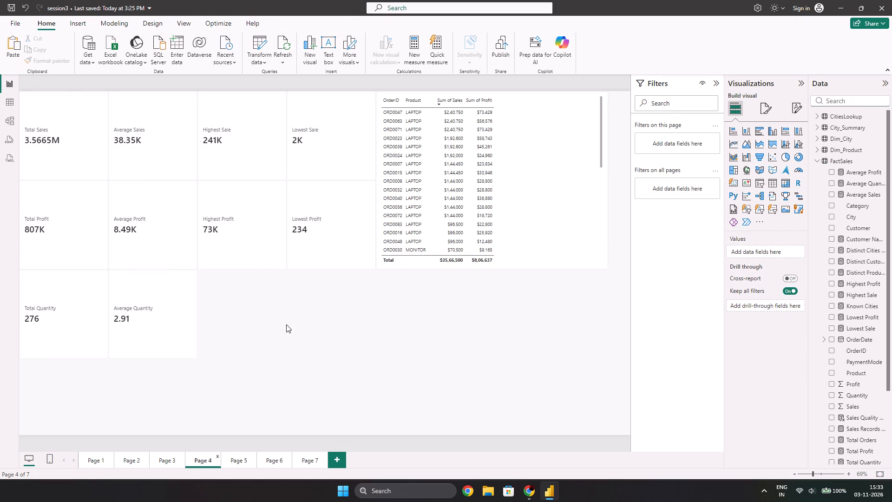
click(299, 349)
click(5, 43)
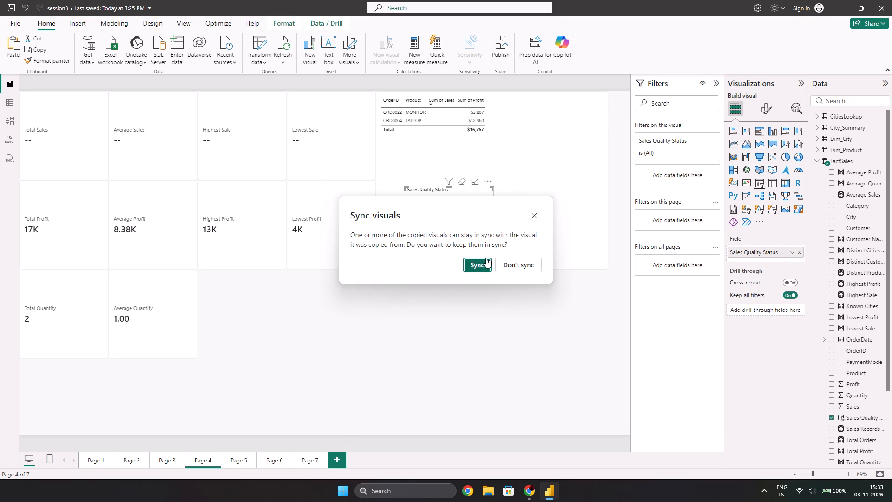
click(505, 261)
drag(433, 238, 346, 346)
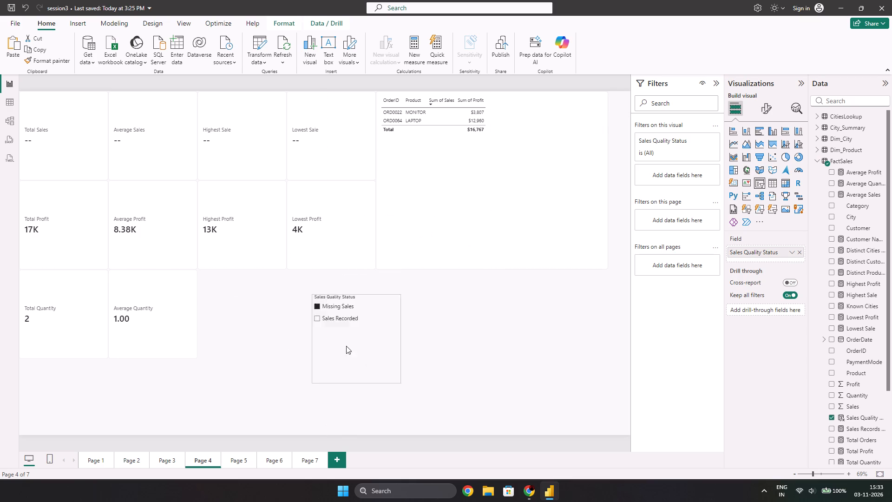
drag(346, 346, 397, 341)
Test the Page 4 slicer by filtering the cards and table to Sales Recorded and Missing Sales, finishing with no selection.
click(377, 303)
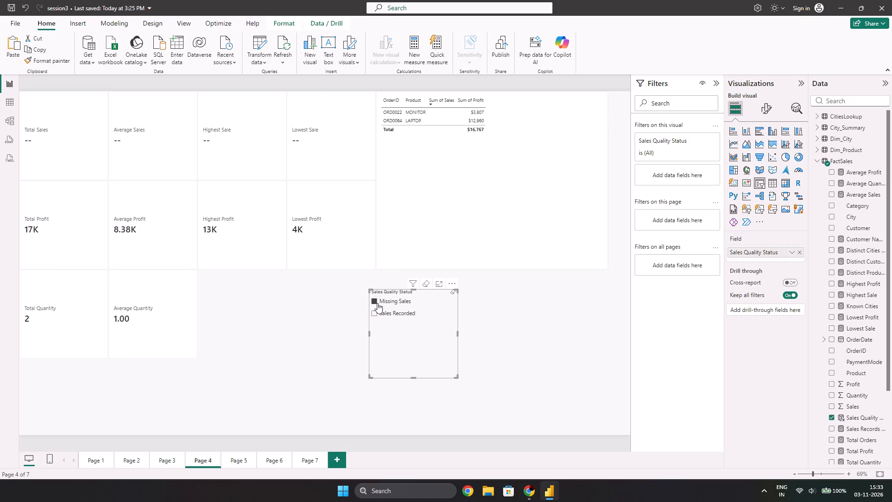
click(376, 311)
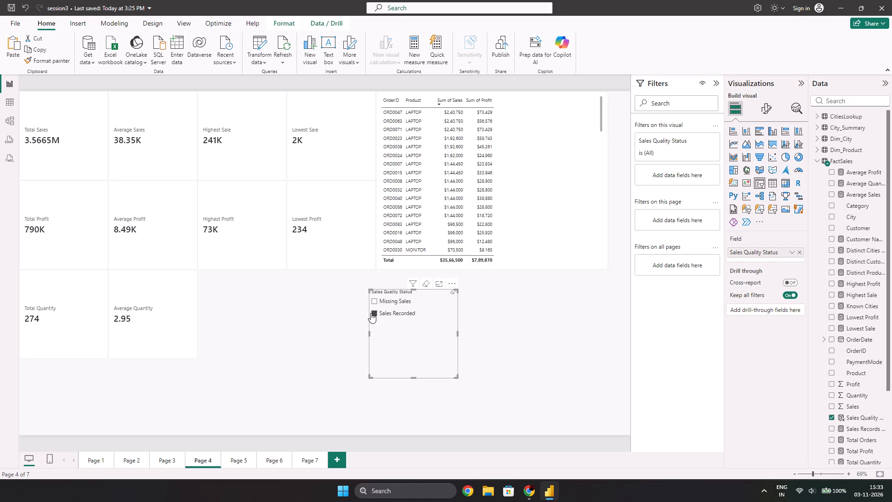
click(371, 313)
click(371, 313)
click(371, 313)
triple_click(371, 313)
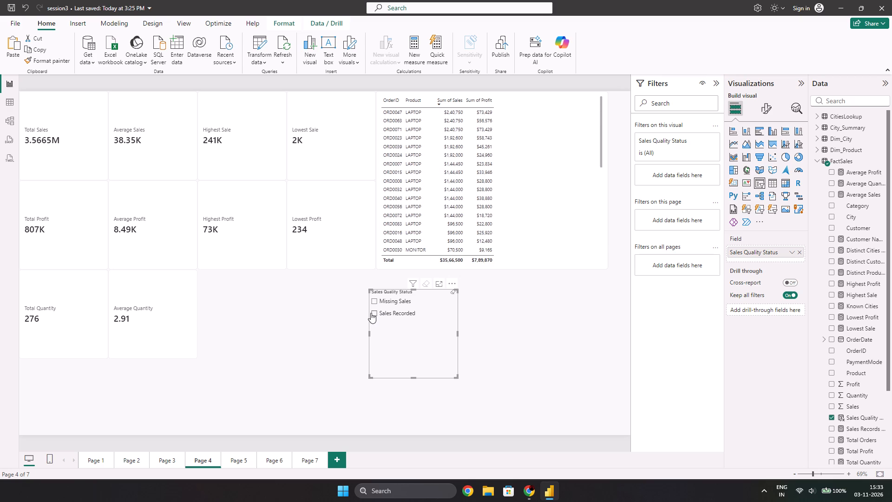
triple_click(371, 313)
triple_click(371, 313)
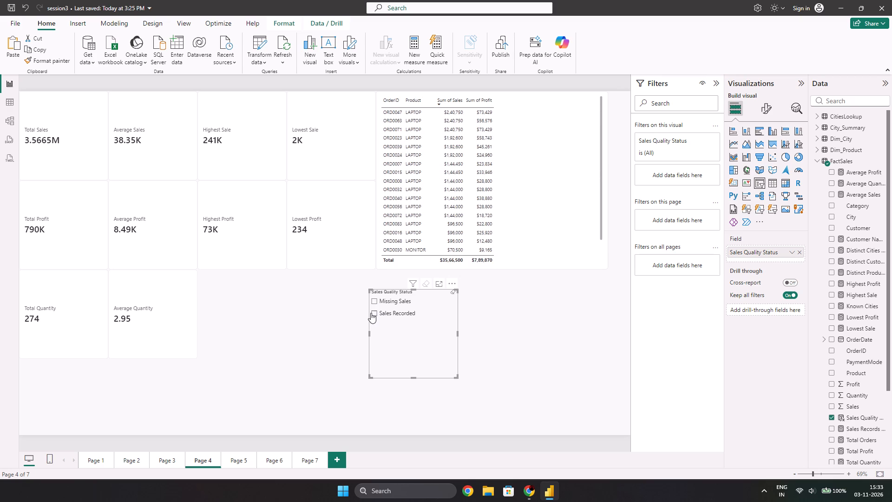
double_click(371, 313)
click(360, 310)
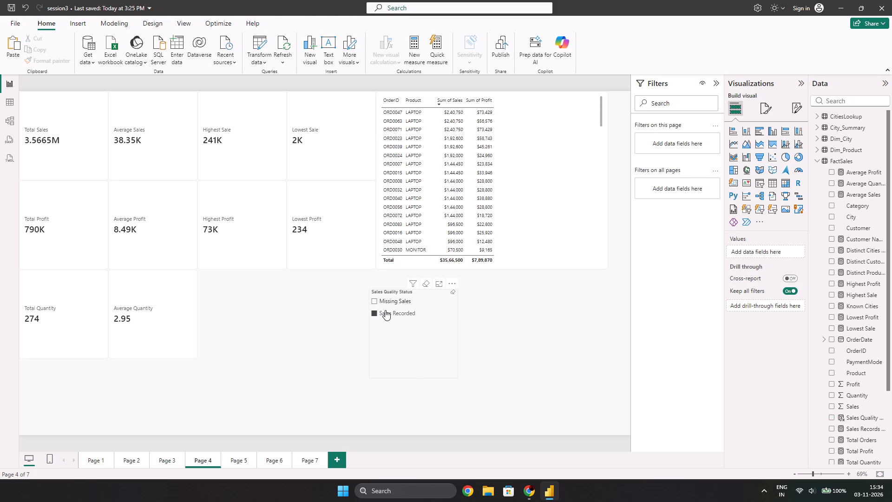
click(385, 310)
click(371, 304)
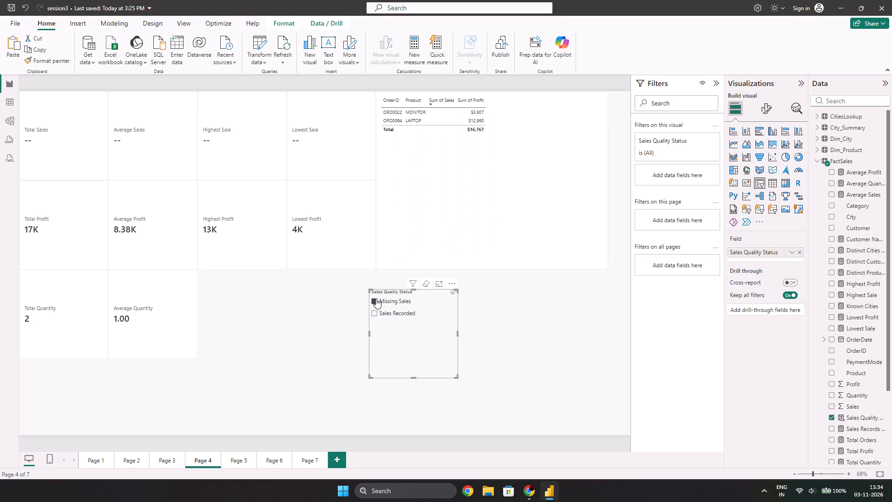
click(376, 298)
click(376, 298)
drag(376, 298, 369, 306)
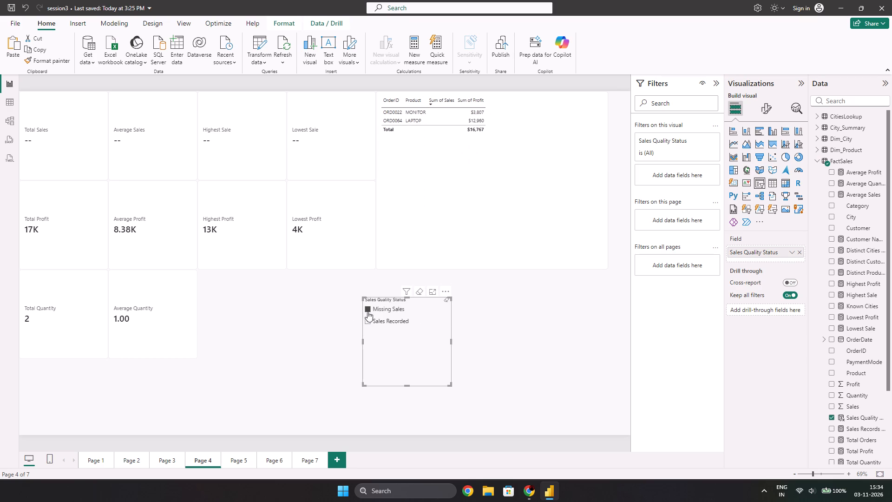
click(371, 307)
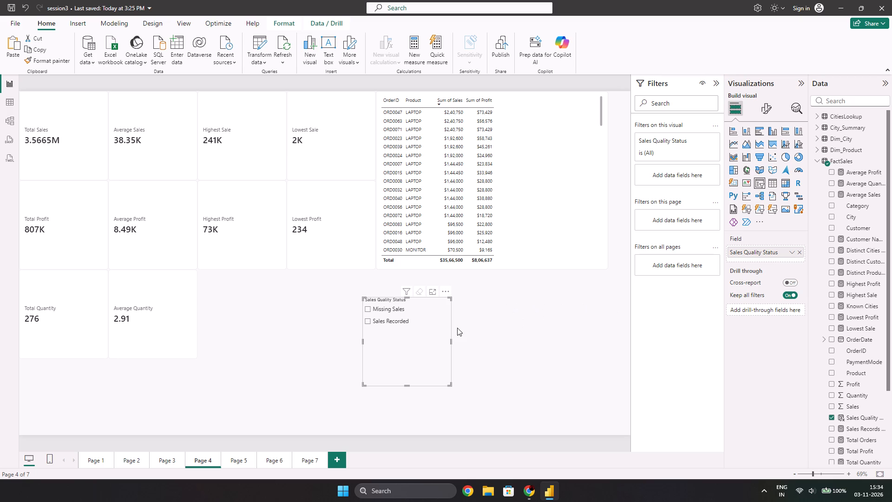
Align the Page 4 slicer with the Total Quantity and Average Quantity card row, just below the order table.
drag(410, 363, 360, 333)
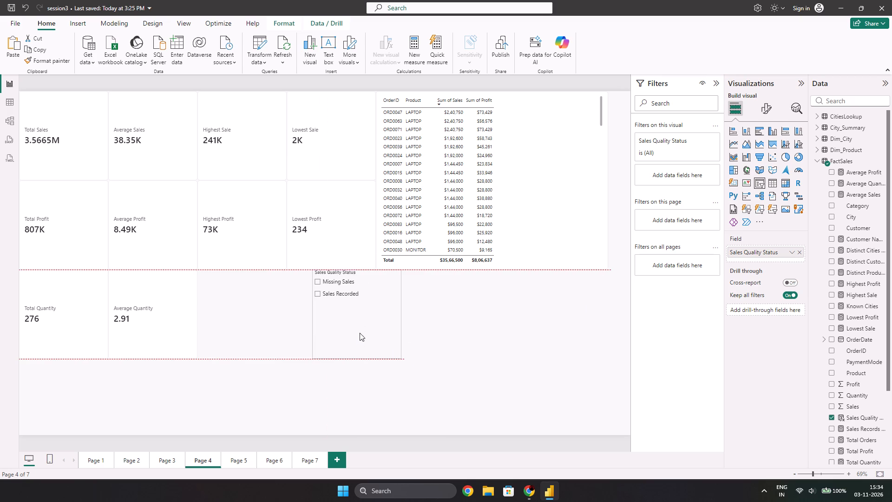
drag(360, 333, 414, 336)
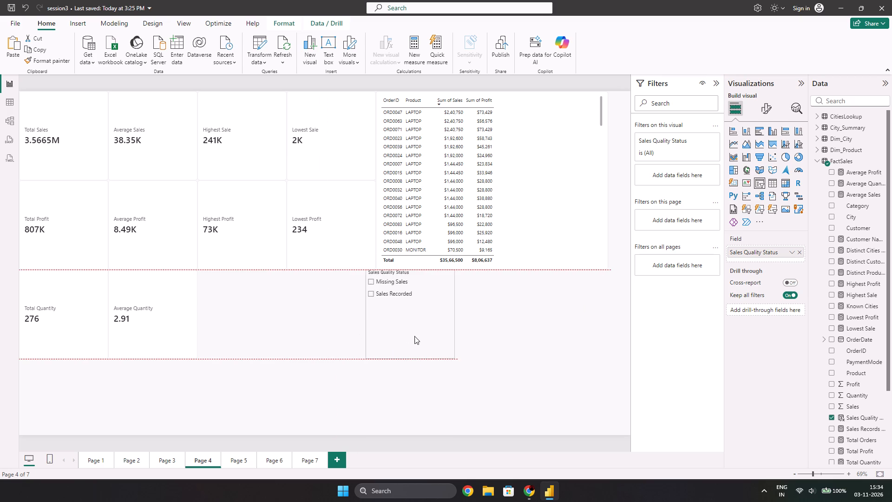
drag(414, 336, 388, 336)
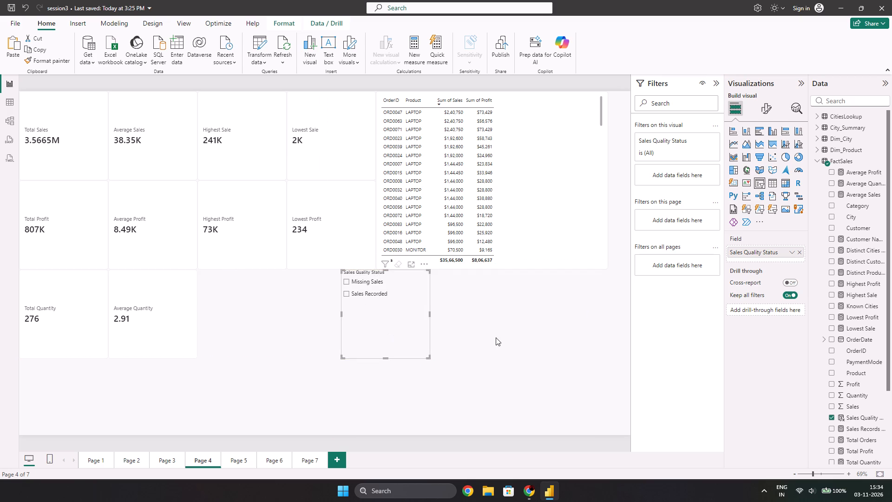
click(498, 339)
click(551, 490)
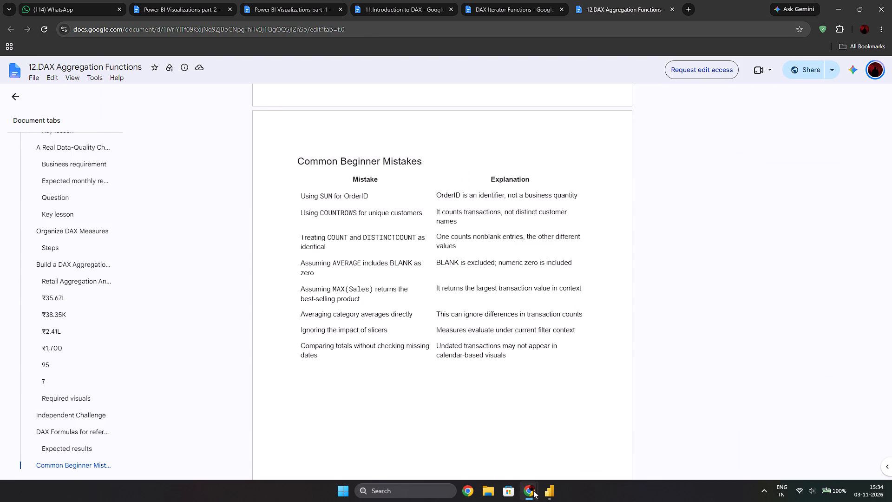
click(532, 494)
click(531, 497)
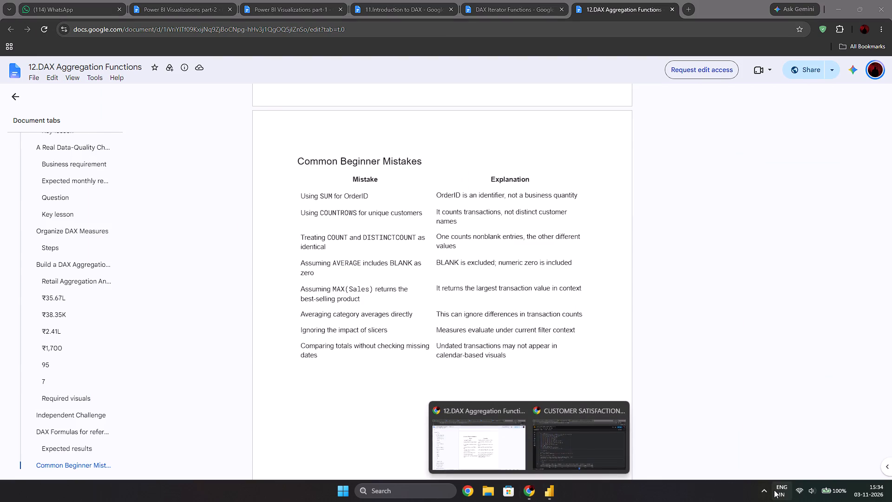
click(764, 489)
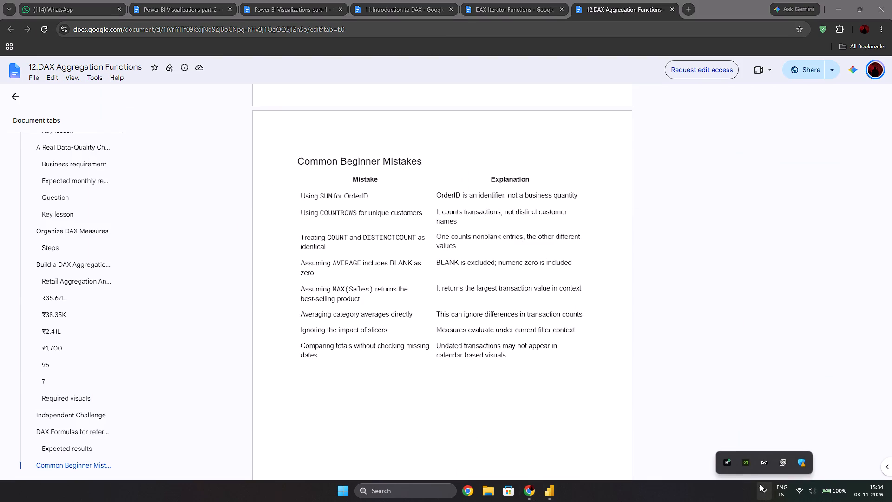